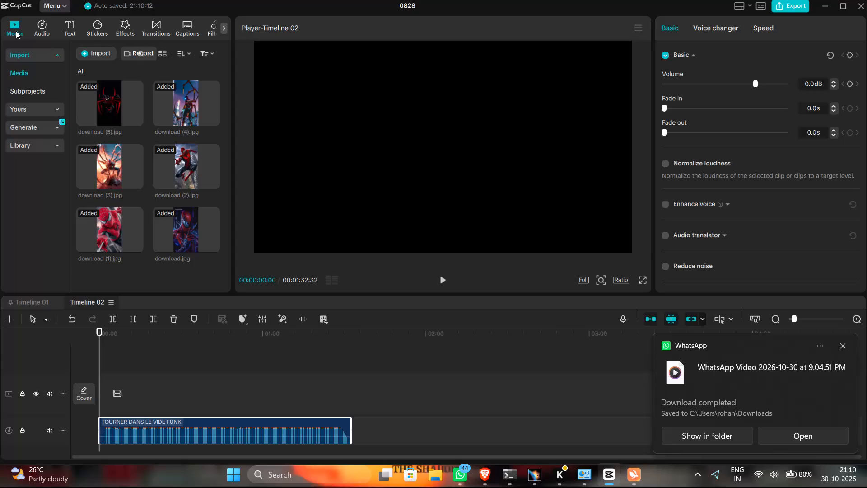
Import WhatsApp Video 2026-10-30 at 9.04.51 PM from the Downloads folder and place it at the start of Timeline 02's main track.
left_click(87, 57)
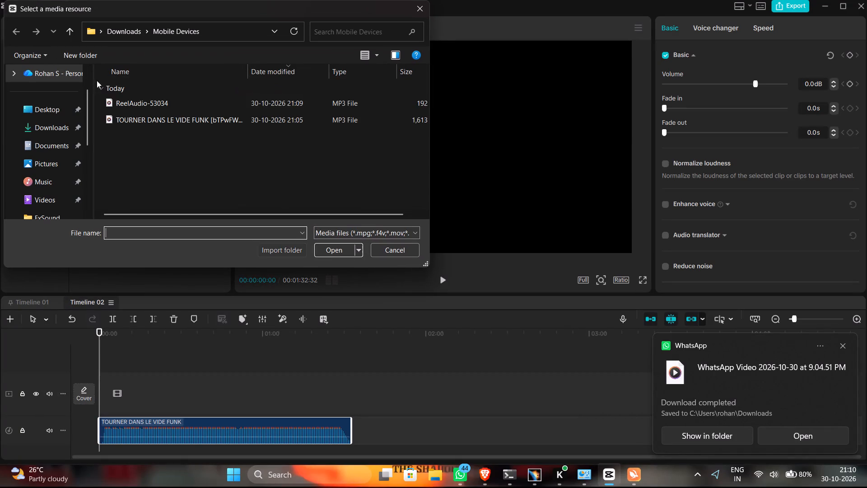
left_click(47, 126)
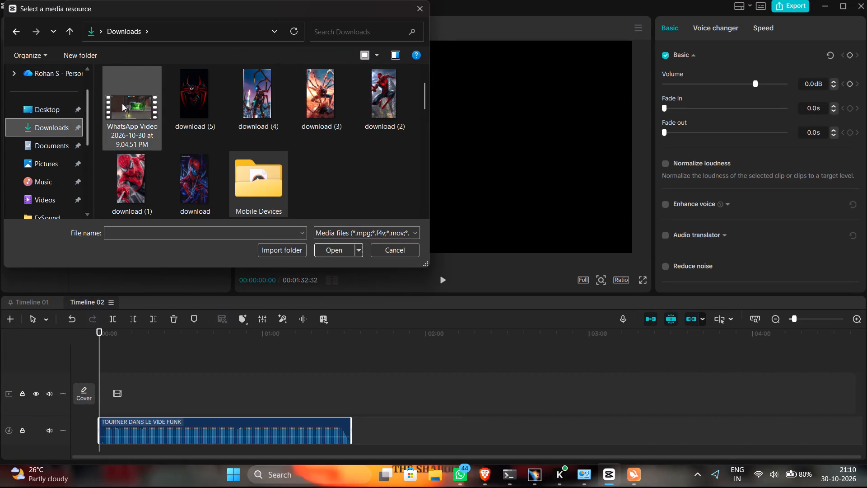
double_click(122, 103)
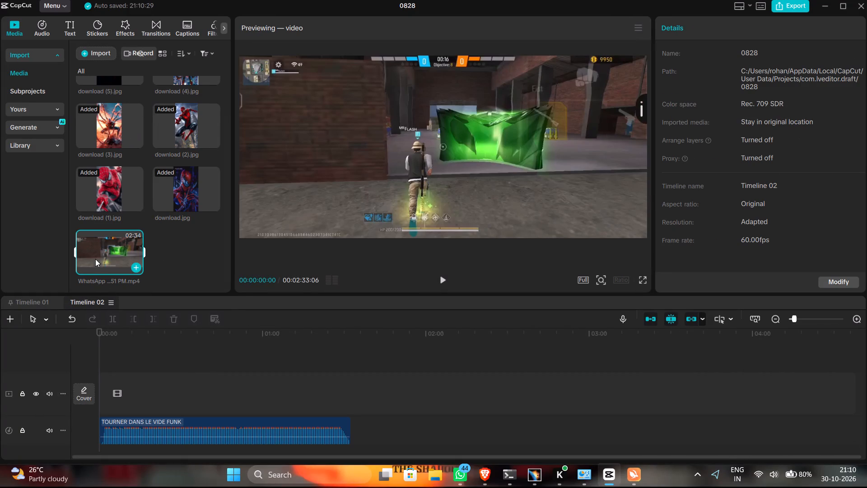
left_click_drag(95, 255, 156, 399)
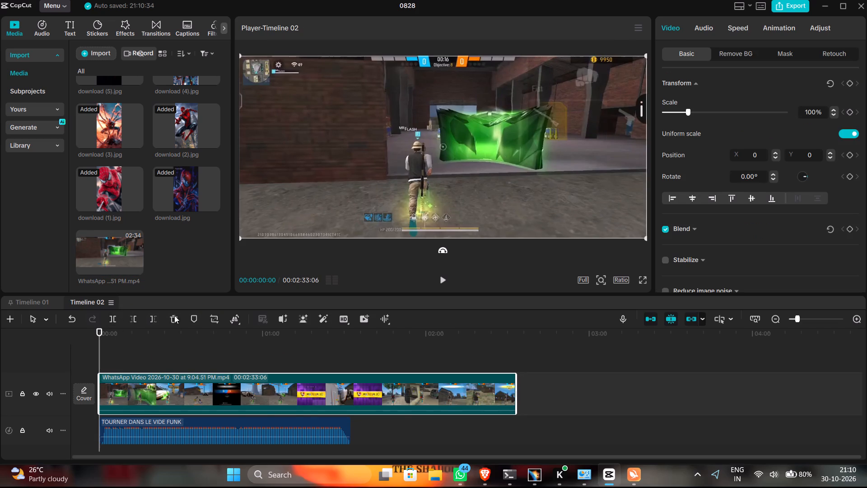
Play the timeline from the beginning and mute the main video track.
left_click(444, 282)
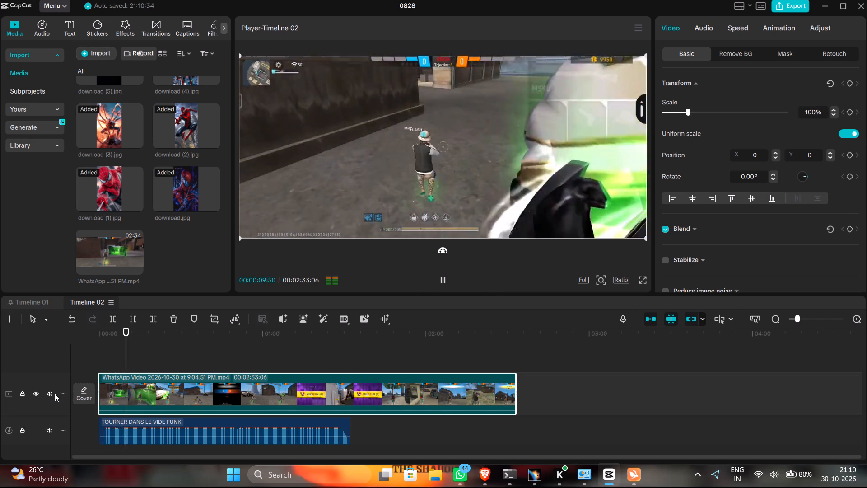
left_click(51, 394)
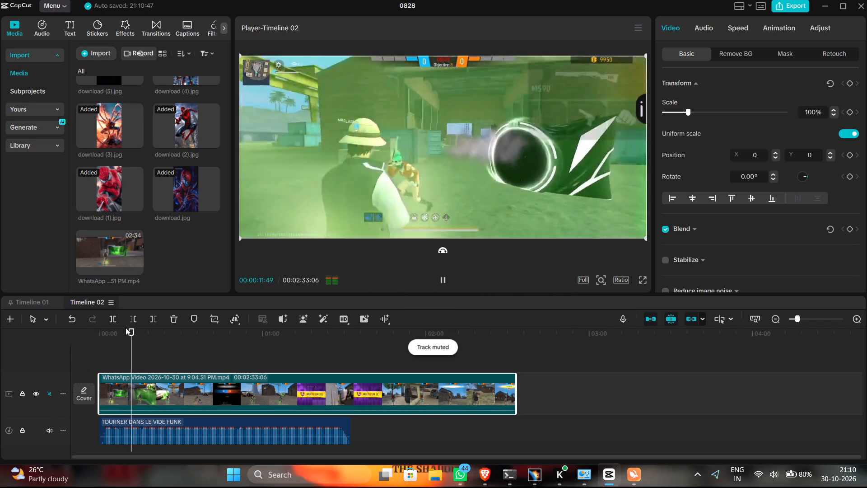
Mute the music track with TOURNER DANS LE VIDE FUNK.
left_click(50, 432)
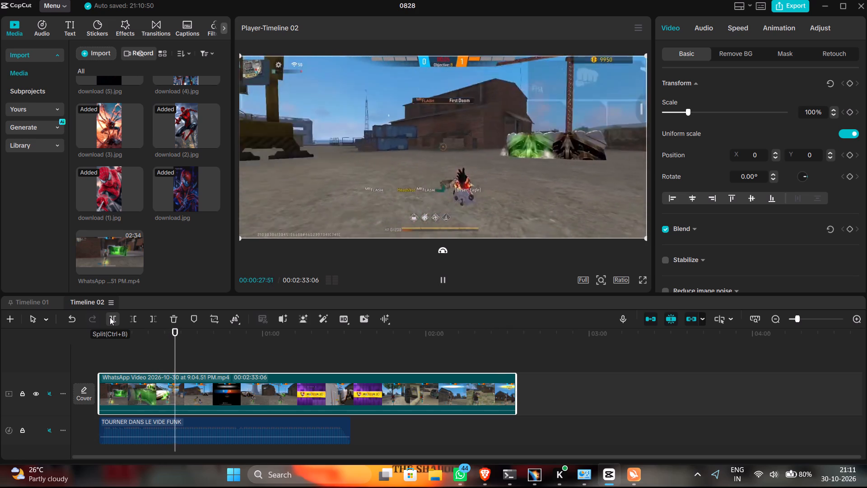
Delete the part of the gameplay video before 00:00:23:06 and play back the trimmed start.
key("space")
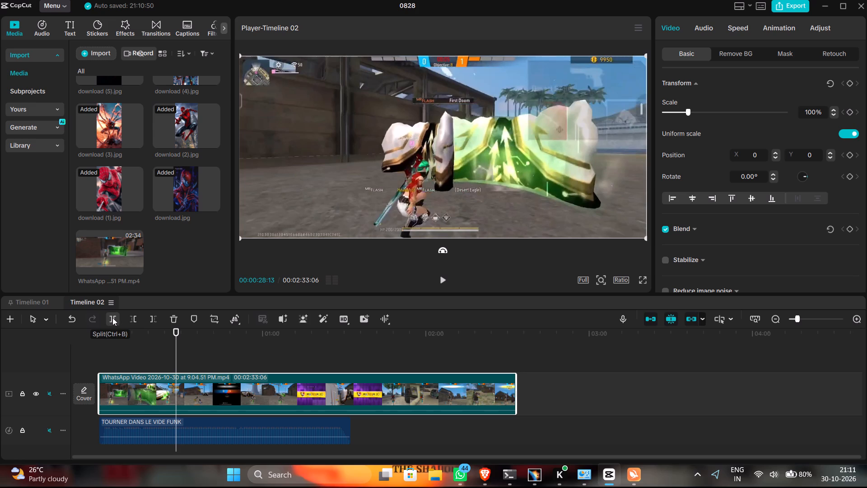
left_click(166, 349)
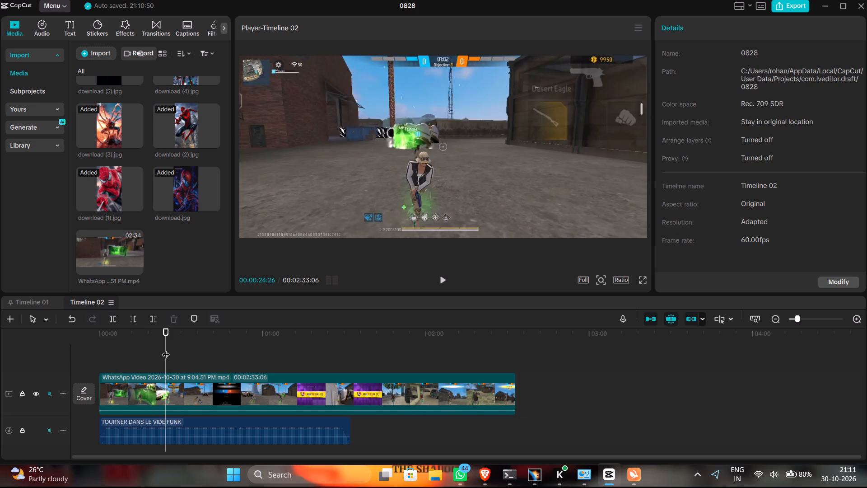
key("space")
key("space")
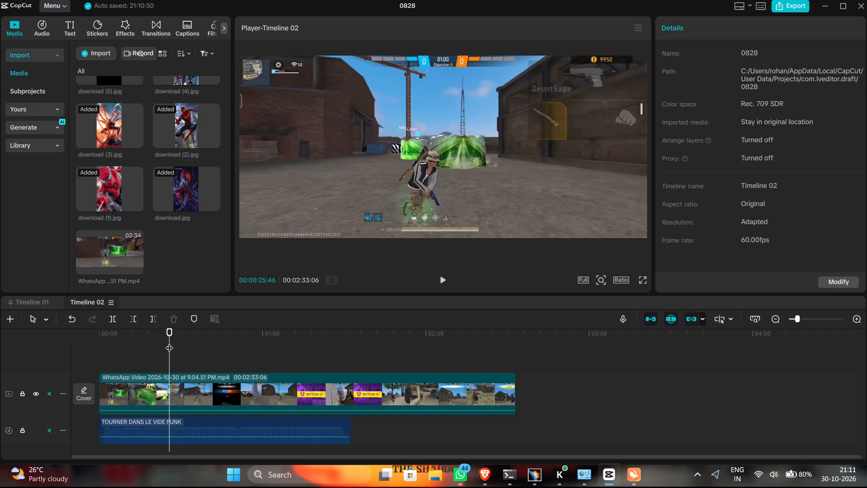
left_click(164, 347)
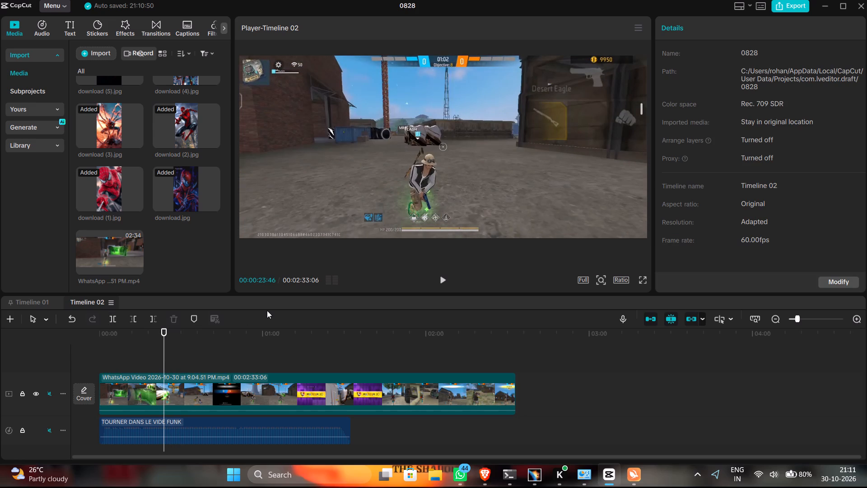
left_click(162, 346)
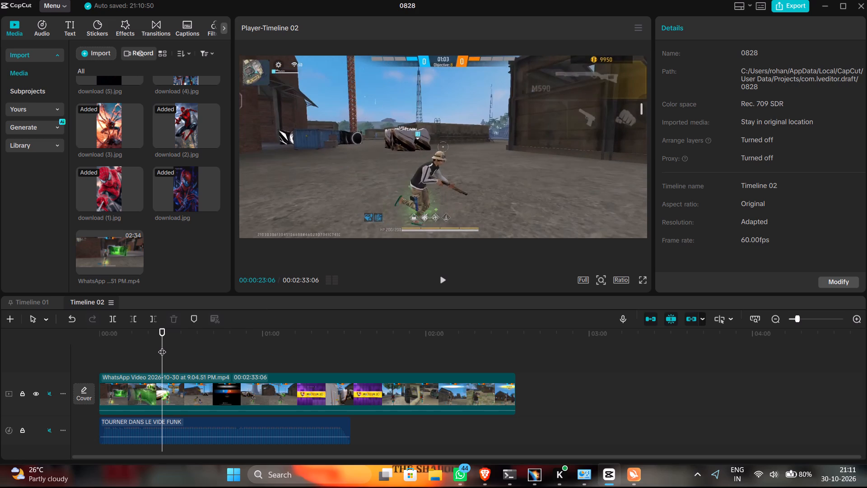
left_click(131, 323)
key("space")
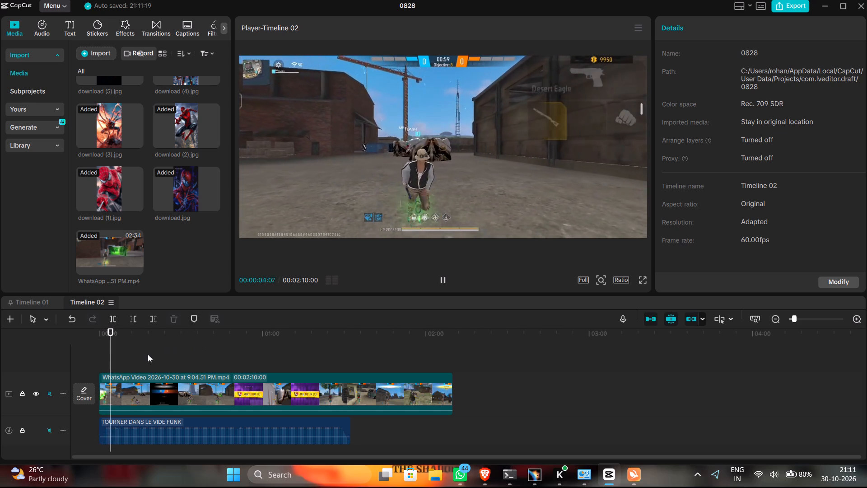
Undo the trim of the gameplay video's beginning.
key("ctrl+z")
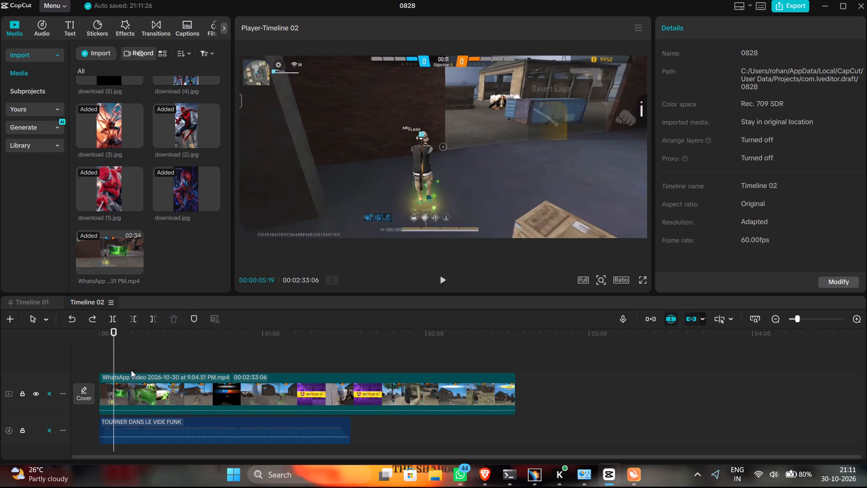
Find the cut point in the gameplay video's opening and delete everything before 00:00:04:51.
key("space")
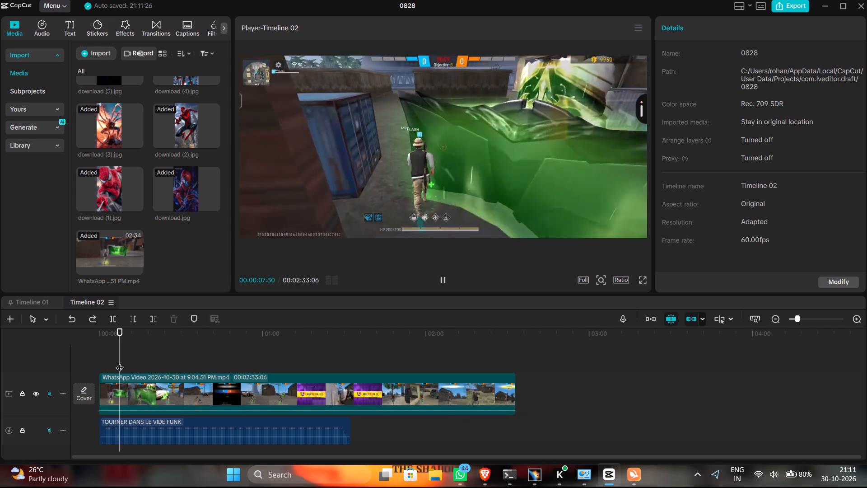
left_click_drag(120, 362, 46, 364)
key("space")
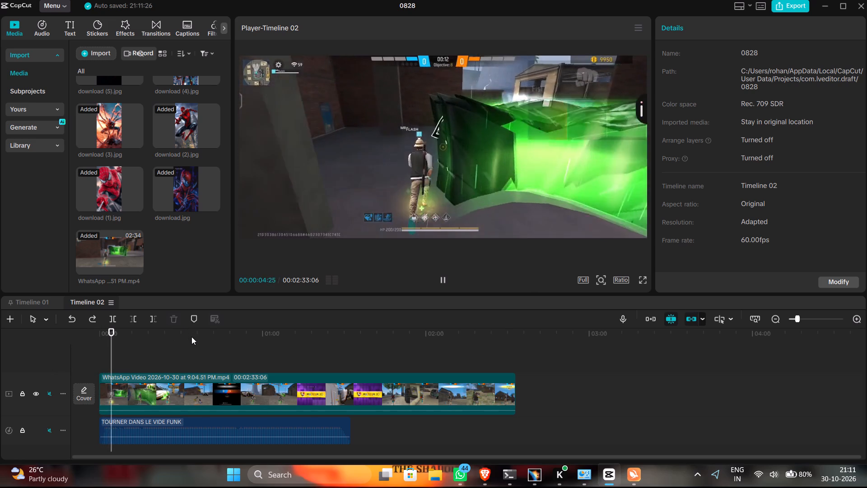
key("space")
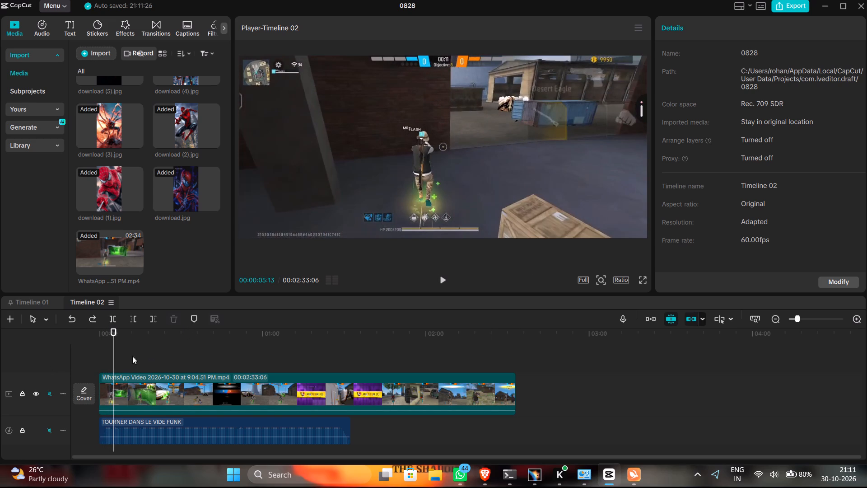
left_click(112, 359)
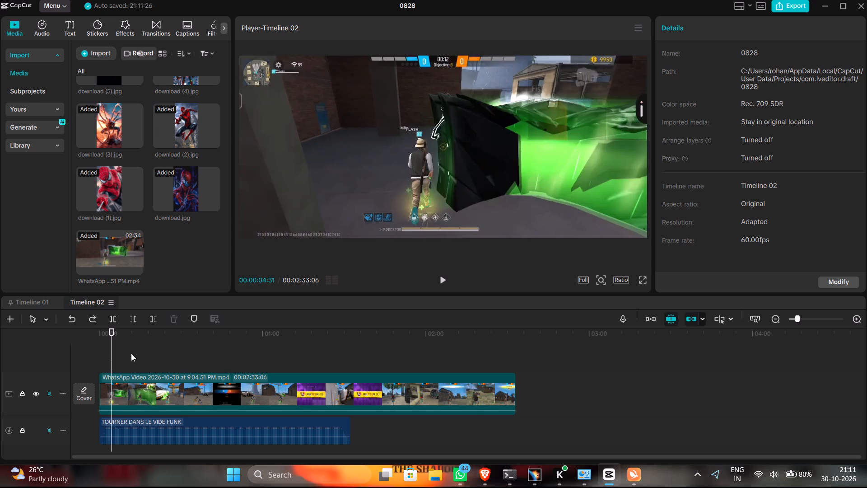
key("space")
key("space")
left_click(112, 359)
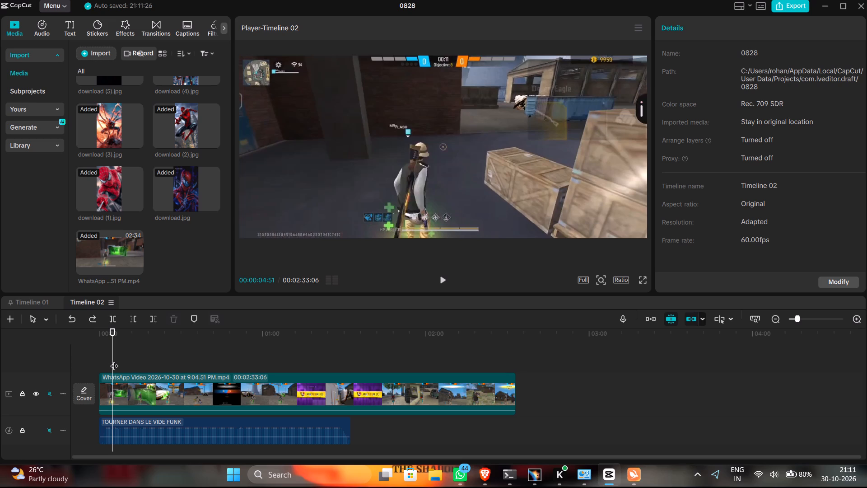
left_click(115, 358)
left_click(128, 318)
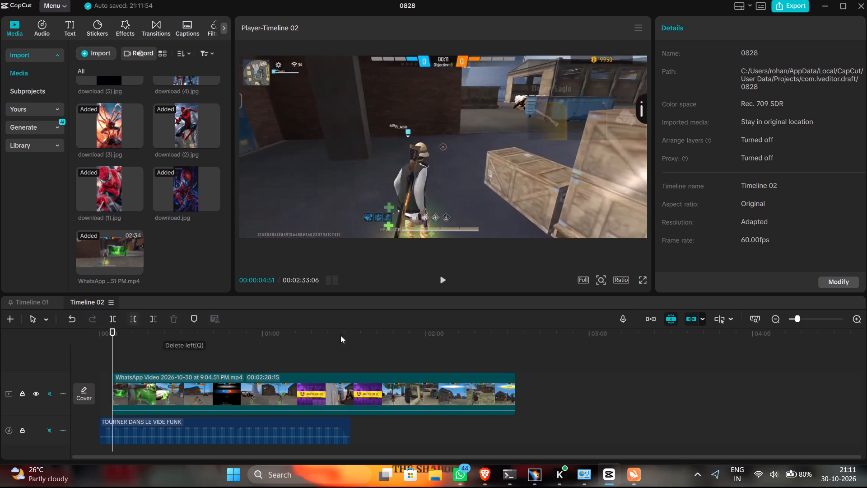
Preview the trimmed opening, unmuting the music track for a short listen and muting it again.
key("space")
key("space")
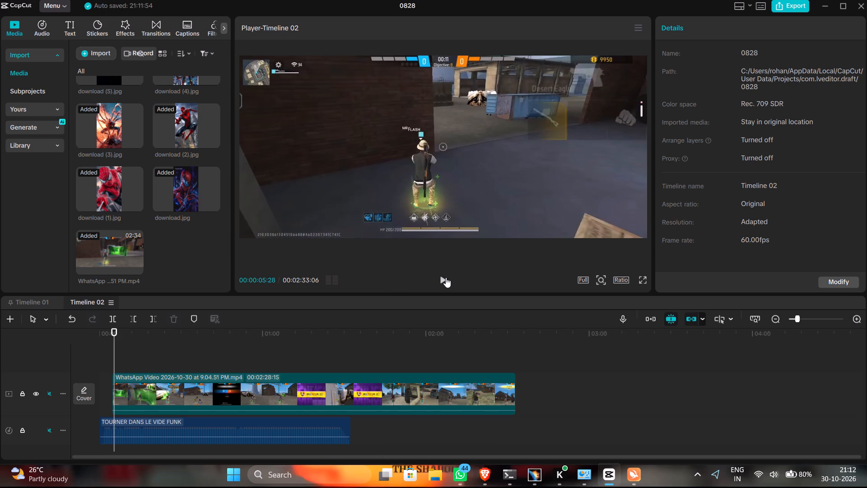
left_click(46, 433)
key("space")
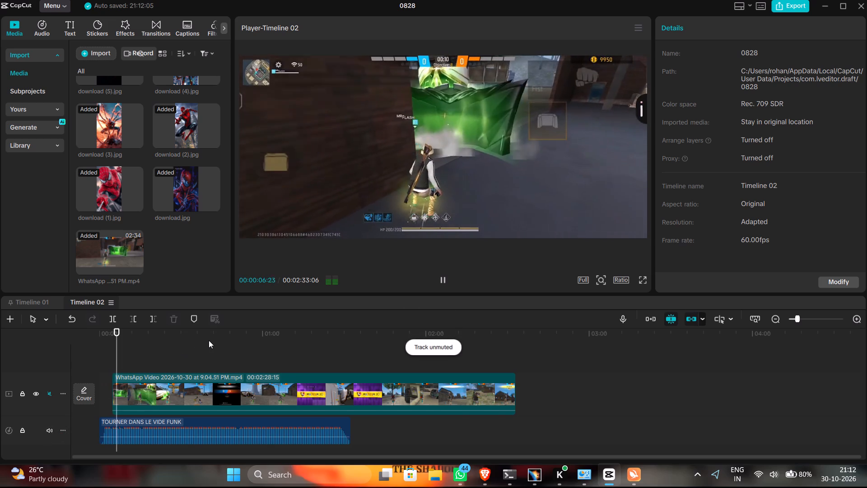
key("space")
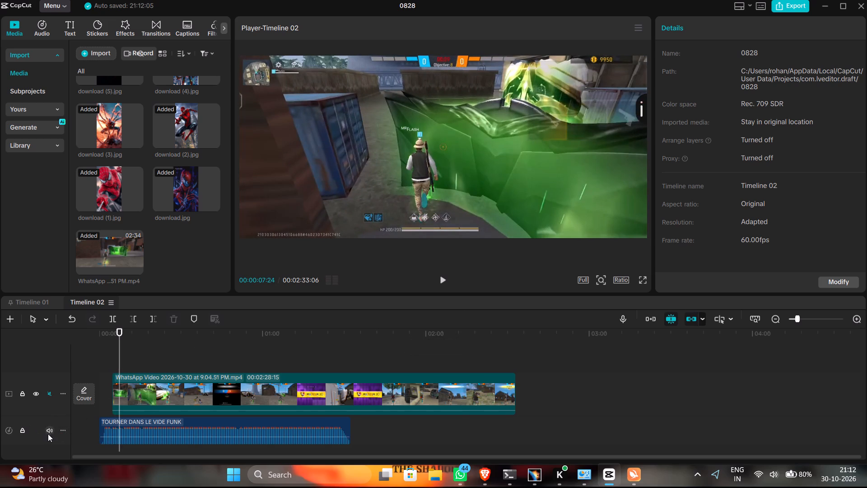
left_click(48, 434)
Split the gameplay clip at about 00:00:10:23.
key("space")
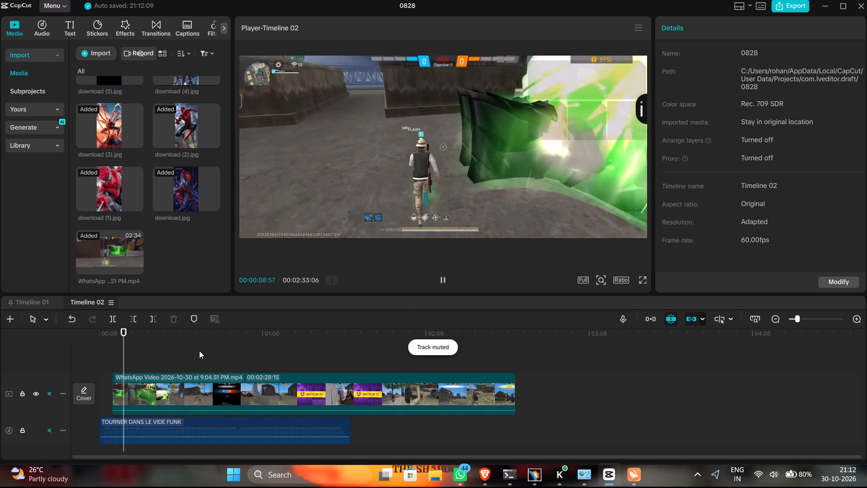
key("space")
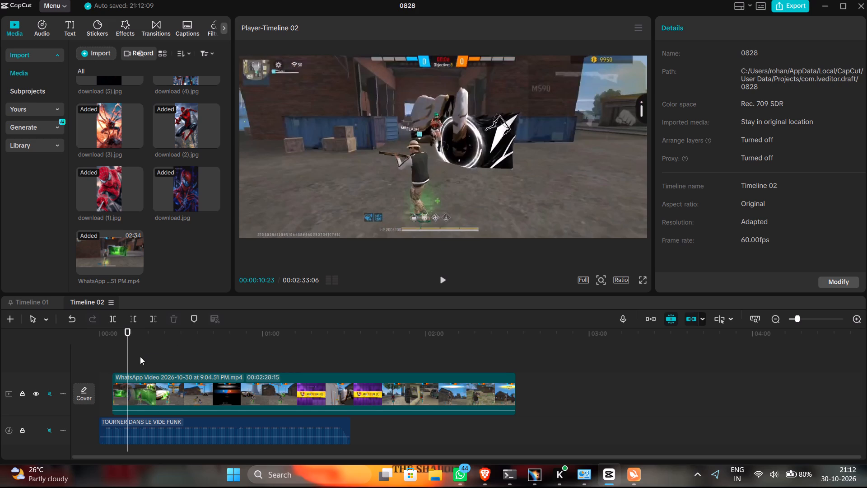
left_click(111, 322)
Split the gameplay clip at 00:00:17:28 and about 00:00:19:33 to isolate the section showing the replay controls.
key("space")
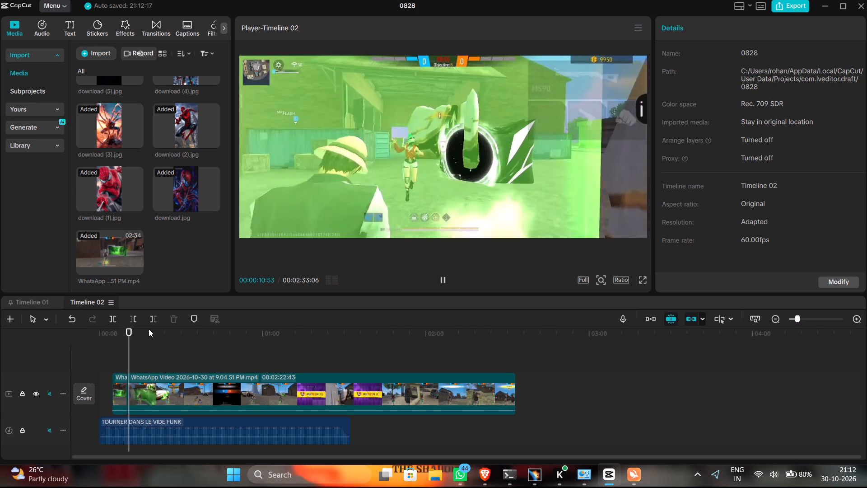
key("space")
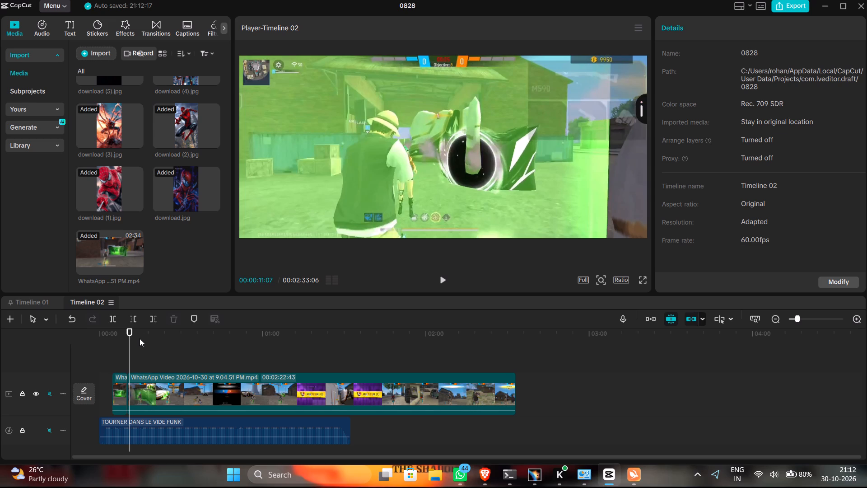
key("space")
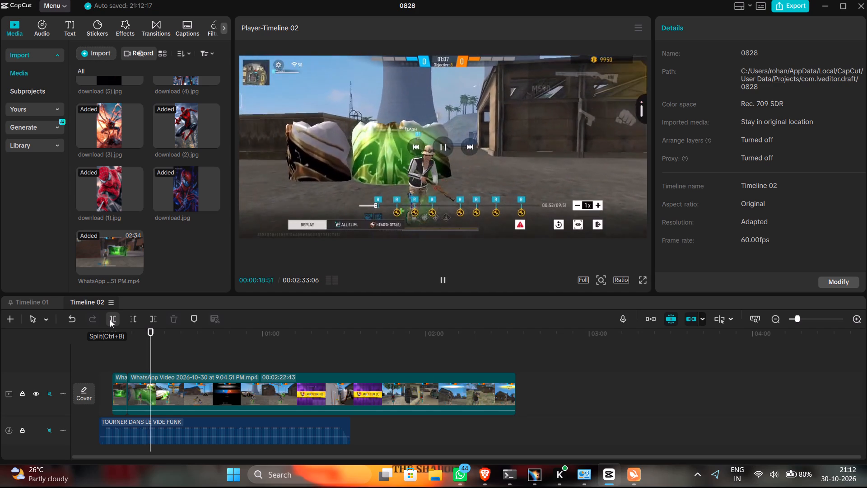
key("space")
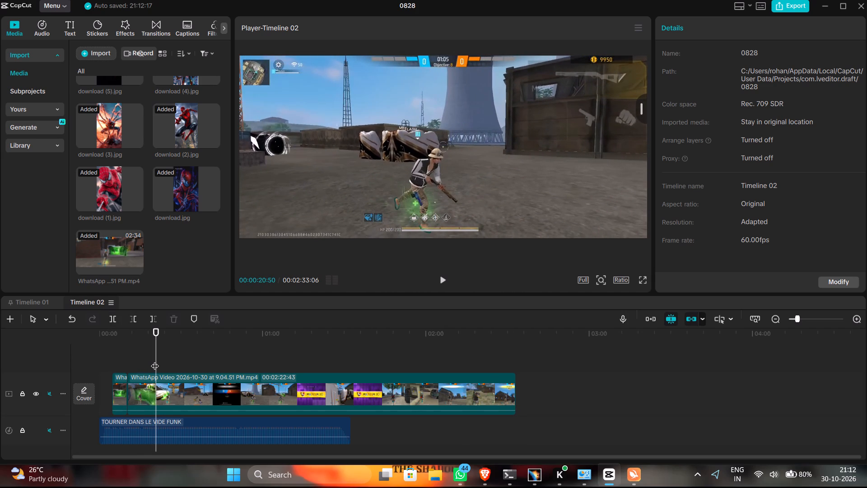
left_click_drag(155, 360, 150, 360)
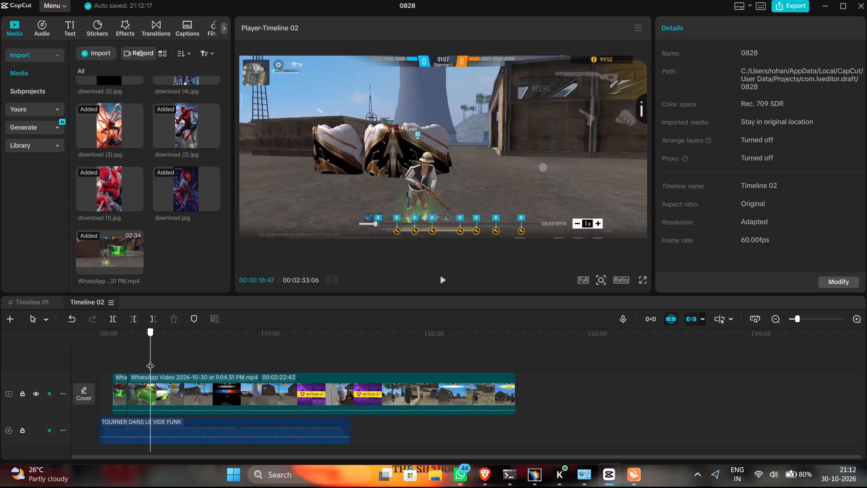
left_click_drag(150, 360, 147, 360)
left_click(112, 321)
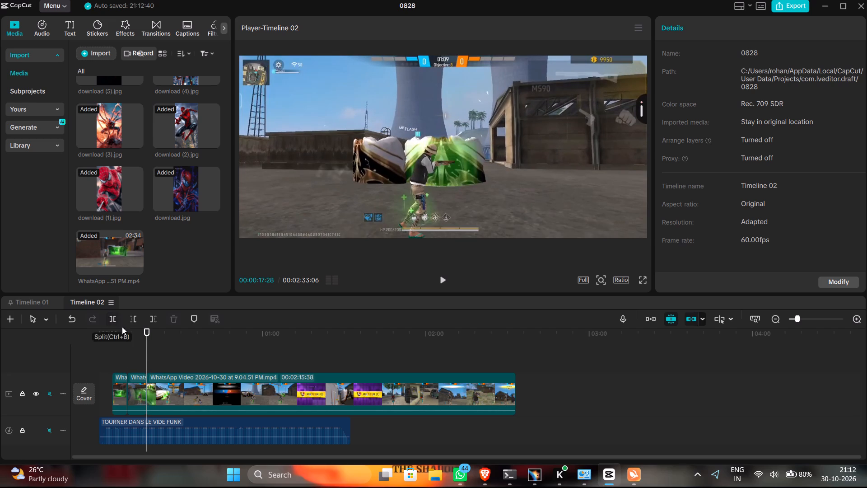
key("space")
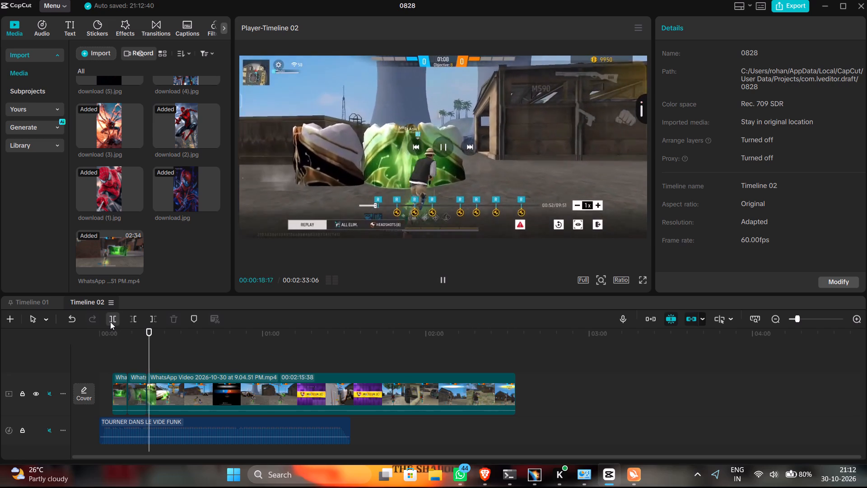
left_click(110, 322)
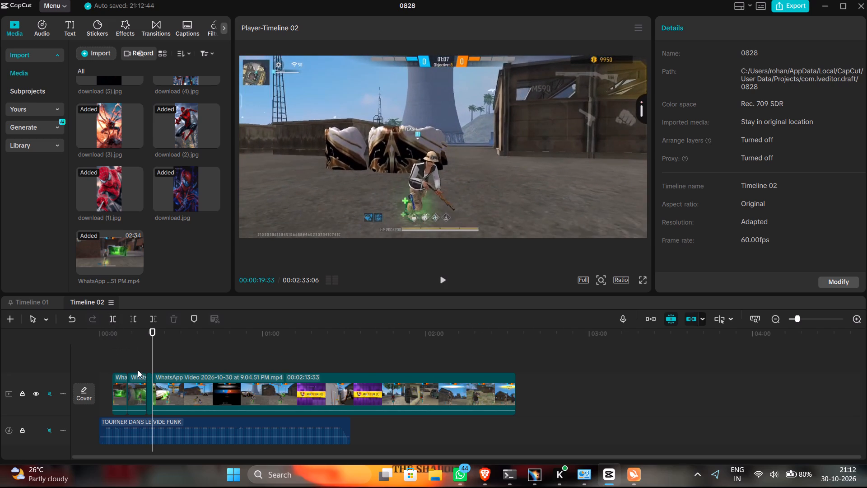
Delete the isolated replay-controls segment and move the long clip after it back to close the gap.
left_click(138, 359)
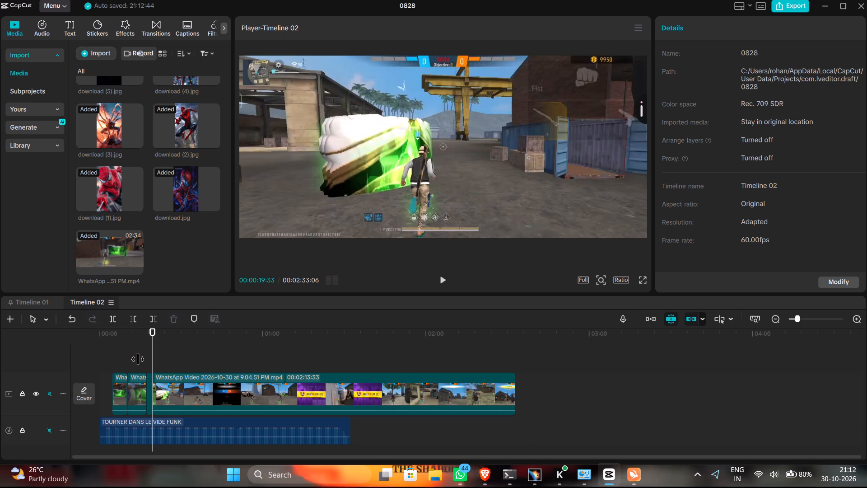
left_click(149, 381)
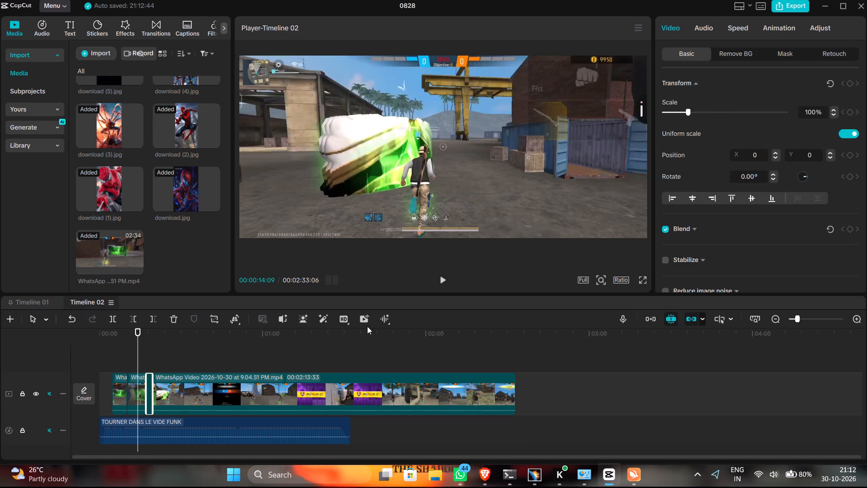
key("BackSpace")
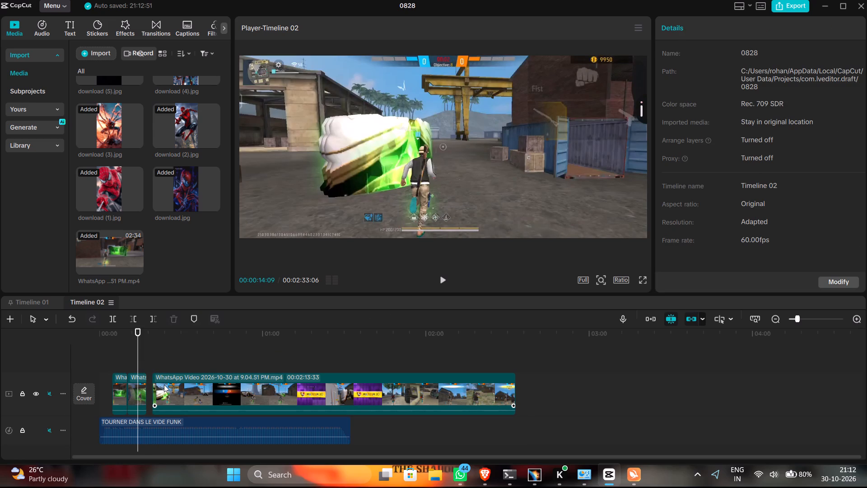
left_click_drag(164, 385, 158, 385)
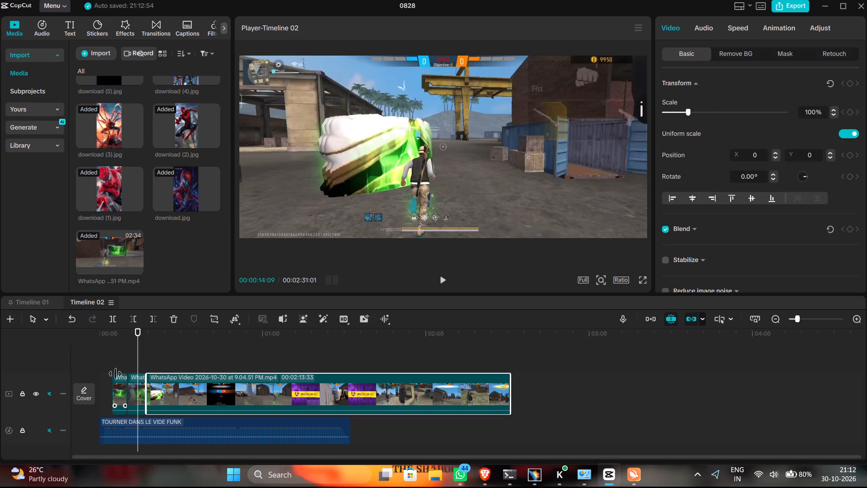
Review the edited gameplay from the first clip's start to about 00:00:30, rechecking the frames between about 00:00:22 and 00:00:24.
left_click(113, 371)
key("space")
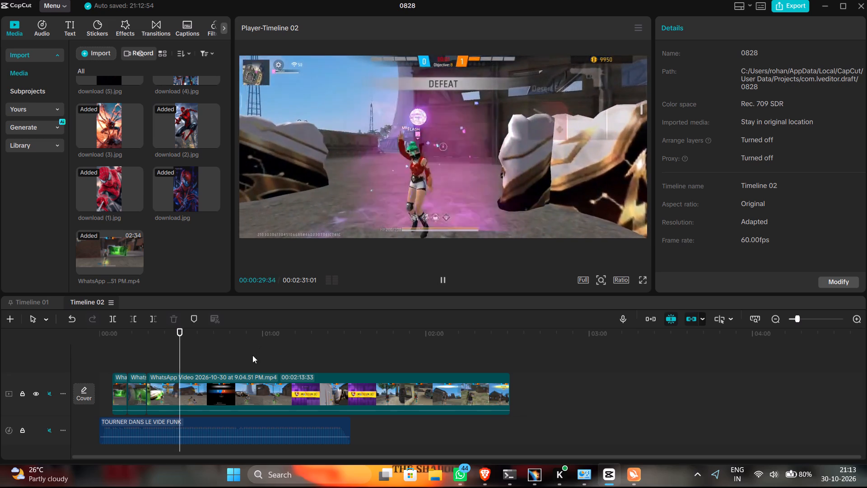
left_click(165, 362)
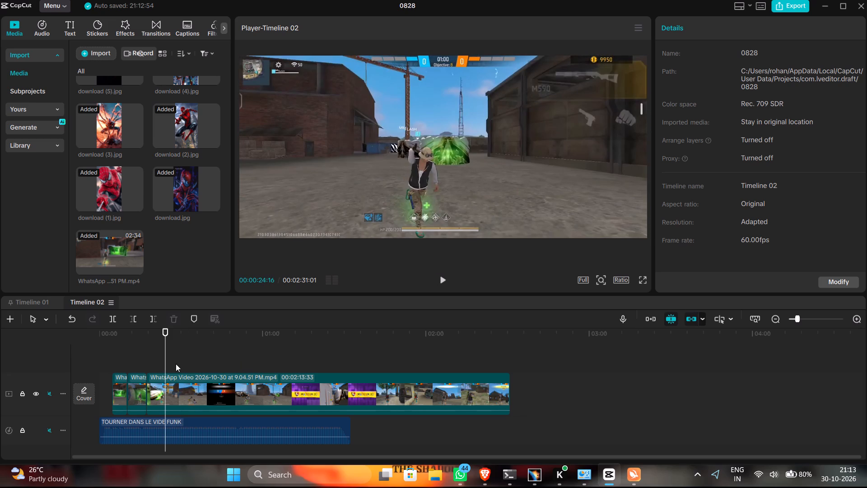
key("Left")
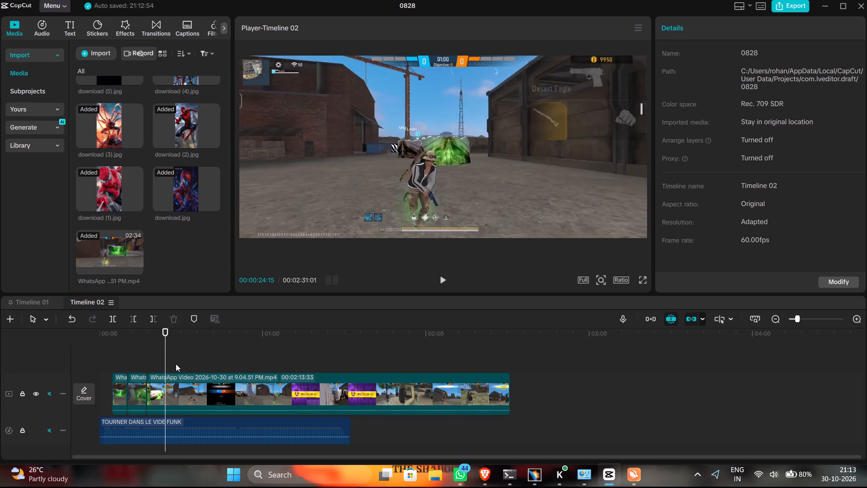
key("Left")
key("Left")
key("Left")
key("Left")
key("Left")
key("Left")
key("Left")
key("Left")
key("Left")
key("Left")
key("Left")
key("Left")
key("Left")
key("Left")
key("Left")
key("Left")
key("Left")
key("Left")
key("Left")
key("Left")
key("Left")
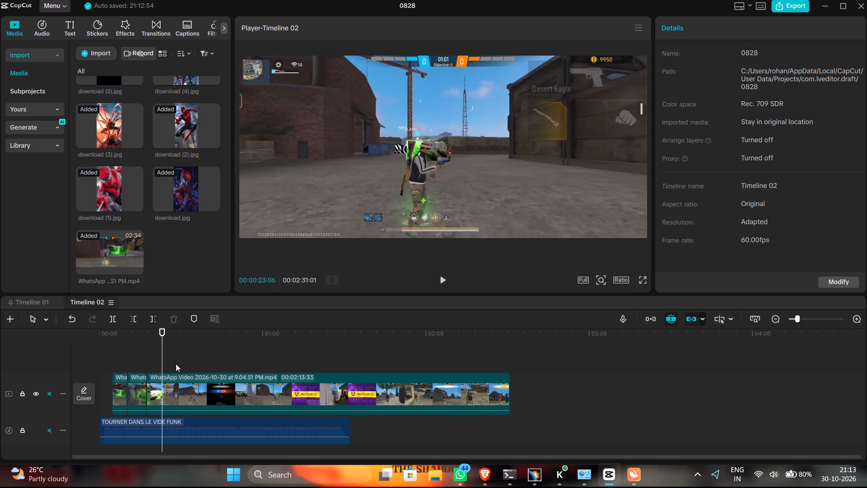
Split the first gameplay clip at 00:00:08:04, at the close-up of the character's hat and shoulder.
left_click(153, 357)
left_click(145, 361)
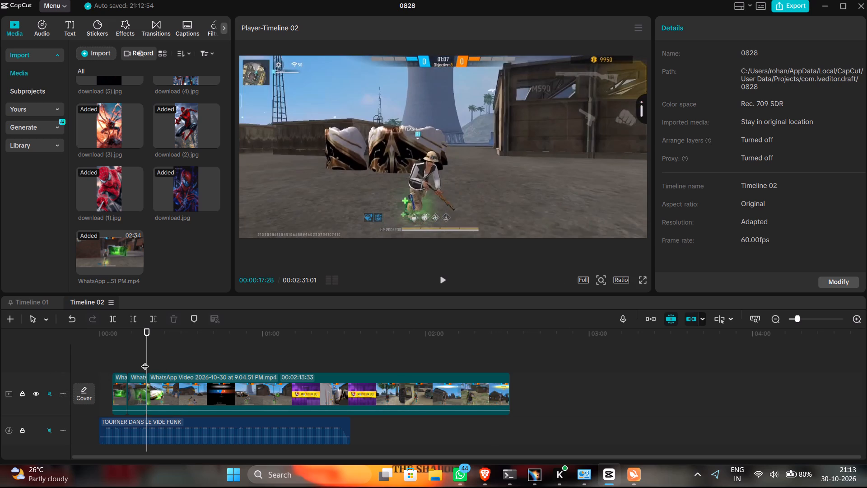
left_click(141, 362)
left_click(129, 363)
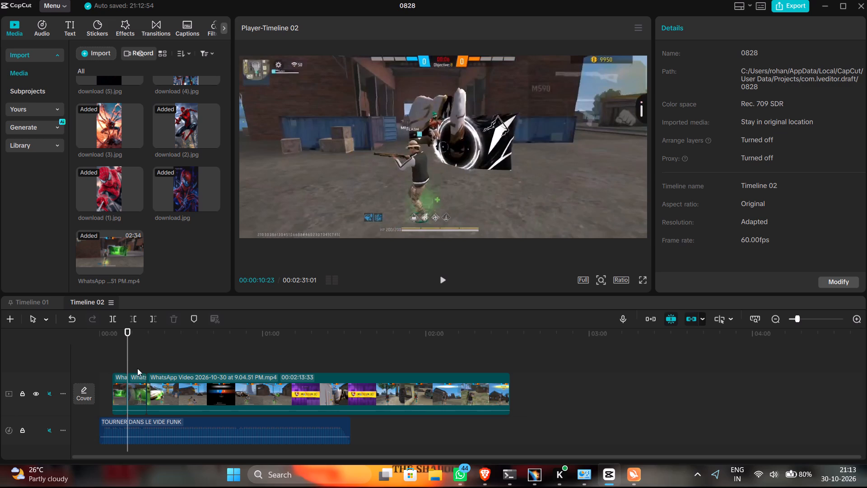
left_click(117, 367)
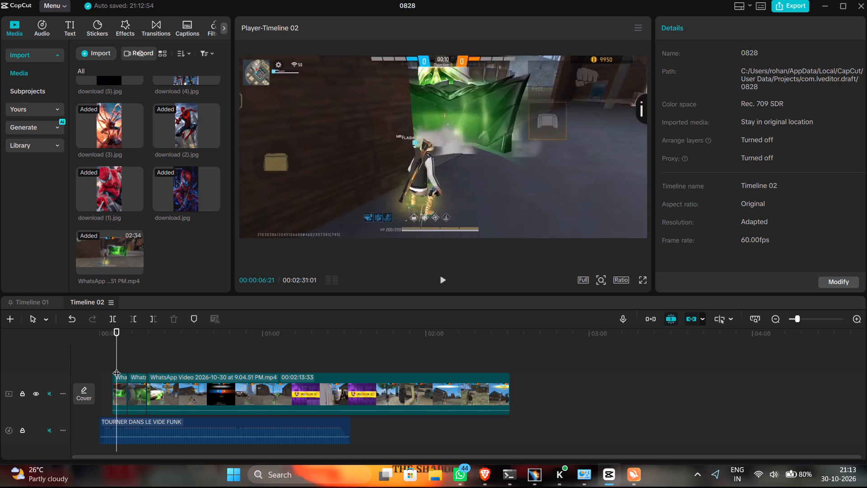
key("space")
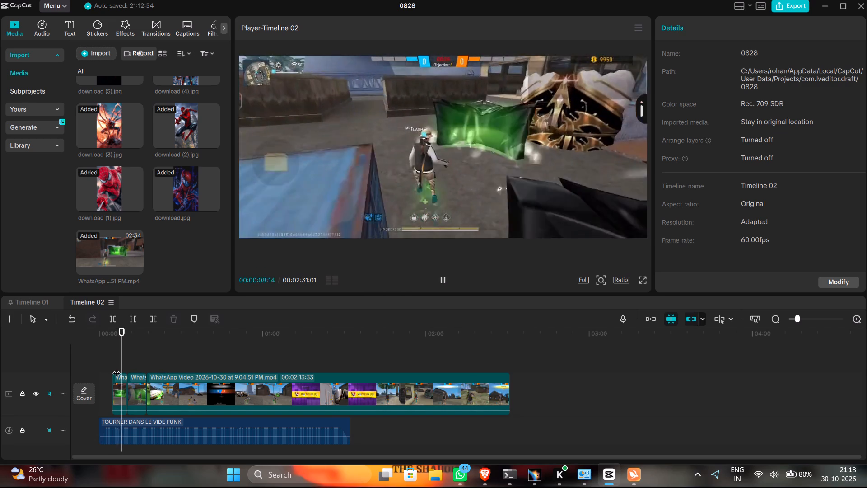
key("space")
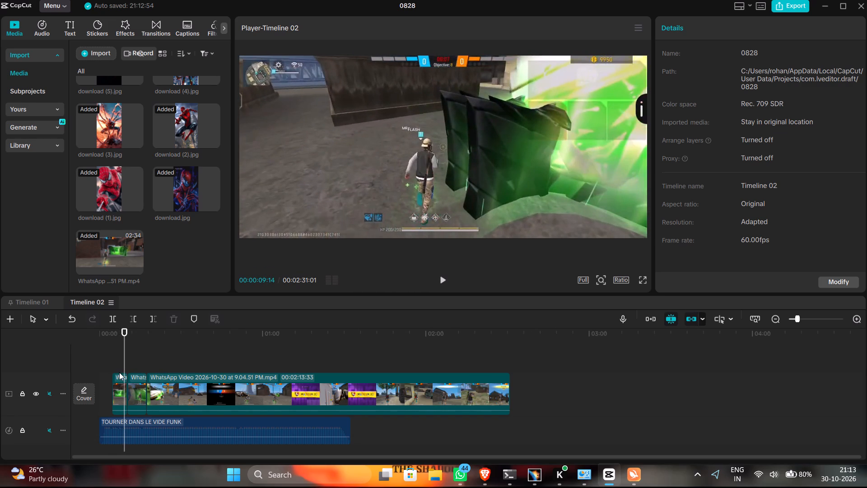
key("Left")
key("Left")
key("Left")
key("Left")
key("Left")
key("Left")
key("Left")
key("Left")
key("Left")
key("Left")
key("Left")
key("Left")
key("Left")
key("Left")
key("Left")
key("Left")
key("Left")
key("Left")
key("Left")
key("Left")
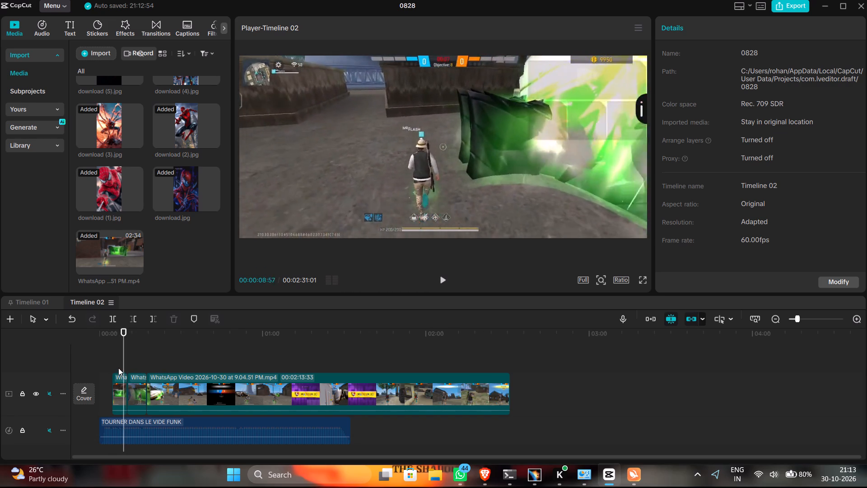
key("Left")
key("Left")
key("Left")
key("Left")
key("Left")
key("Left")
key("Left")
key("Left")
key("Left")
key("Left")
key("Left")
key("Left")
key("Left")
key("Left")
key("Left")
key("Left")
key("Left")
key("Left")
key("Left")
key("Left")
key("Left")
key("Left")
key("Left")
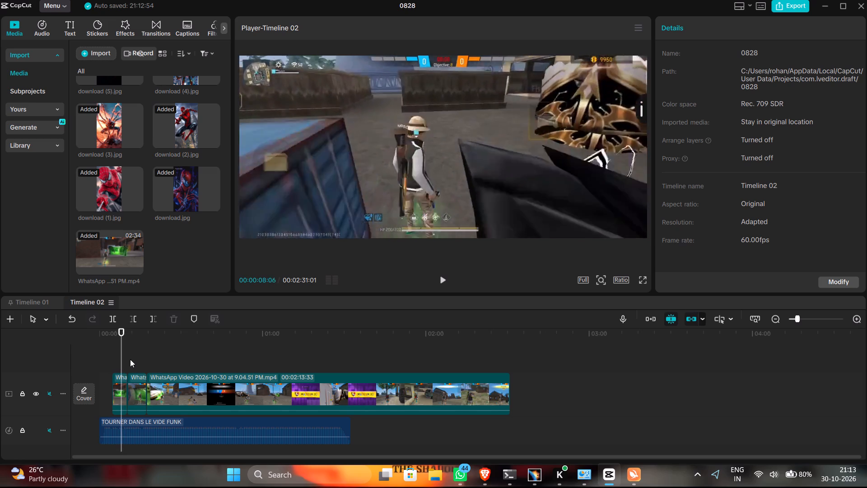
key("Right")
key("Left")
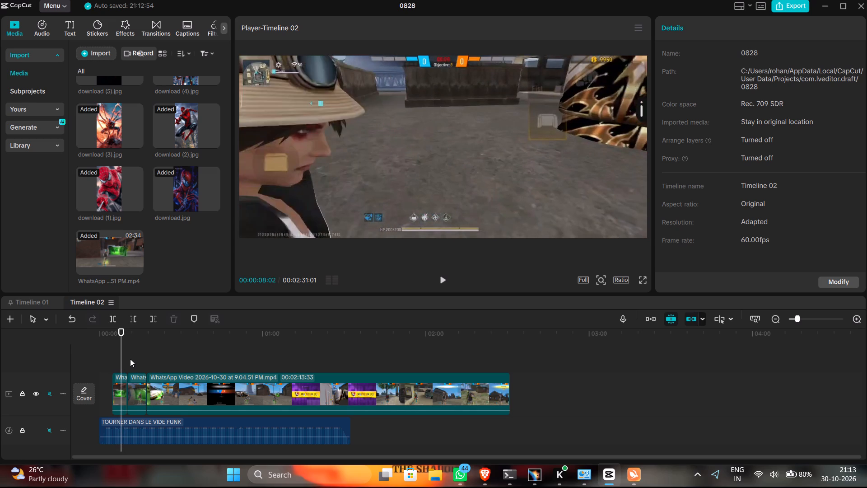
key("Left")
key("Right")
key("Right")
key("Right")
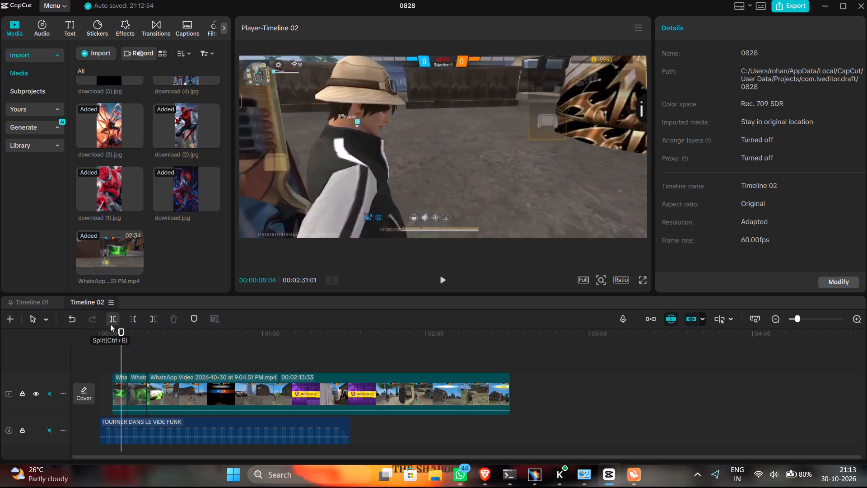
left_click(110, 324)
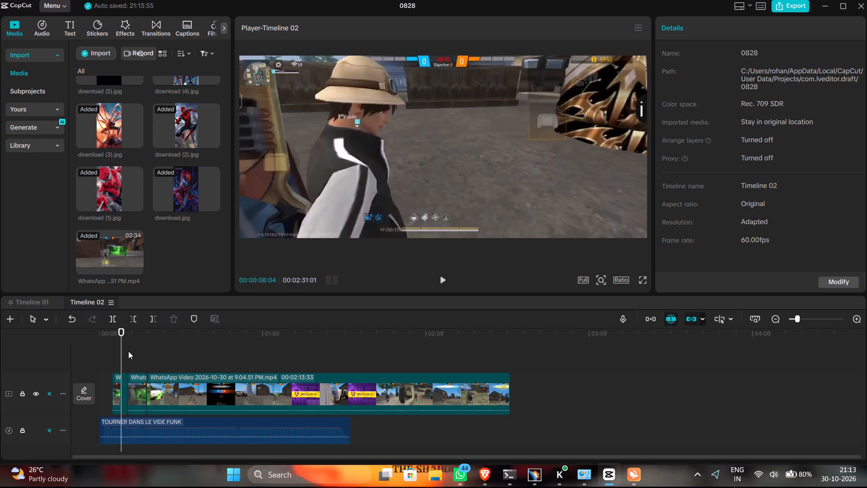
Split the long gameplay clip at 00:00:23:17, as the character raises the weapon beside the green wall.
key("space")
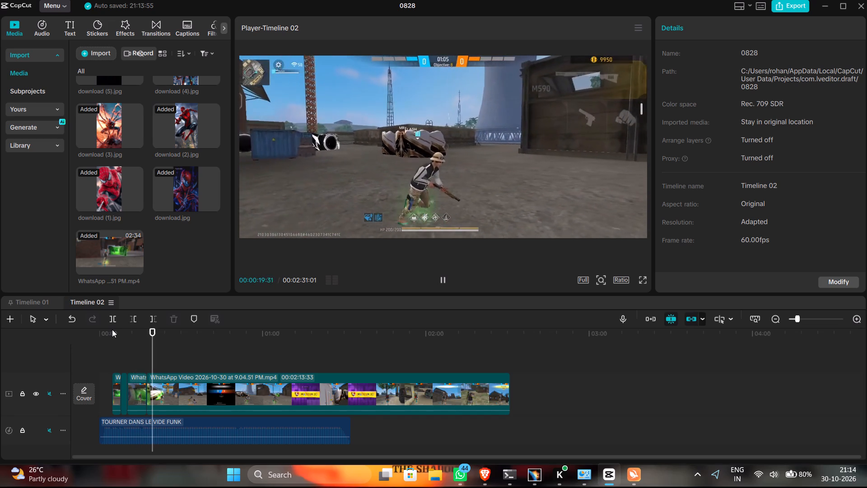
key("space")
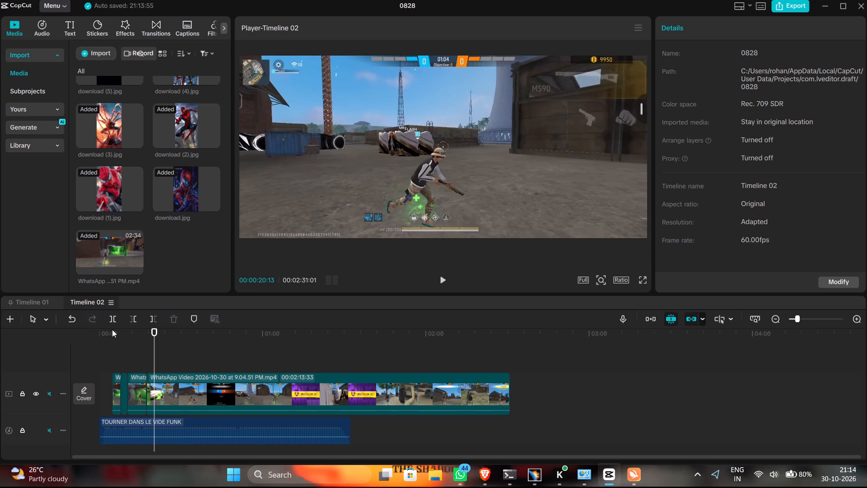
key("space")
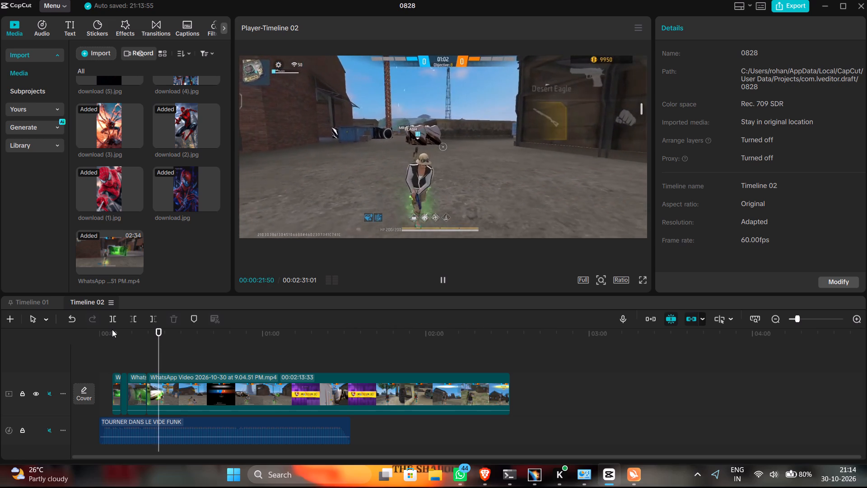
key("space")
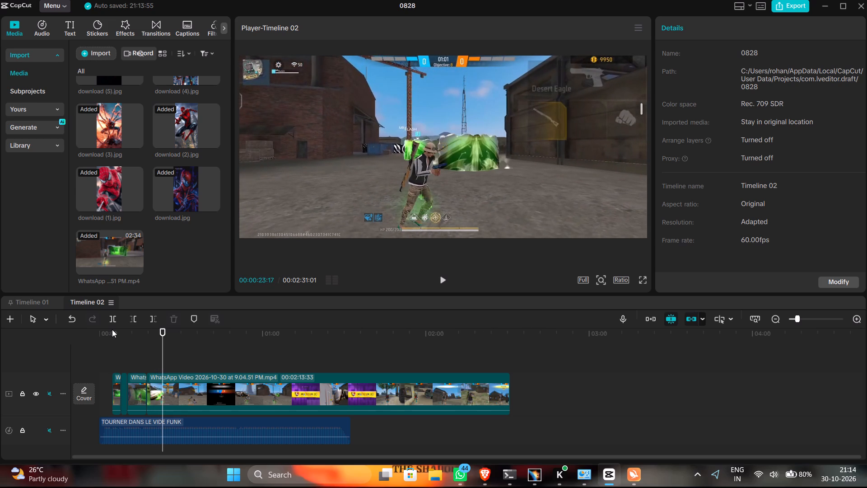
left_click(107, 320)
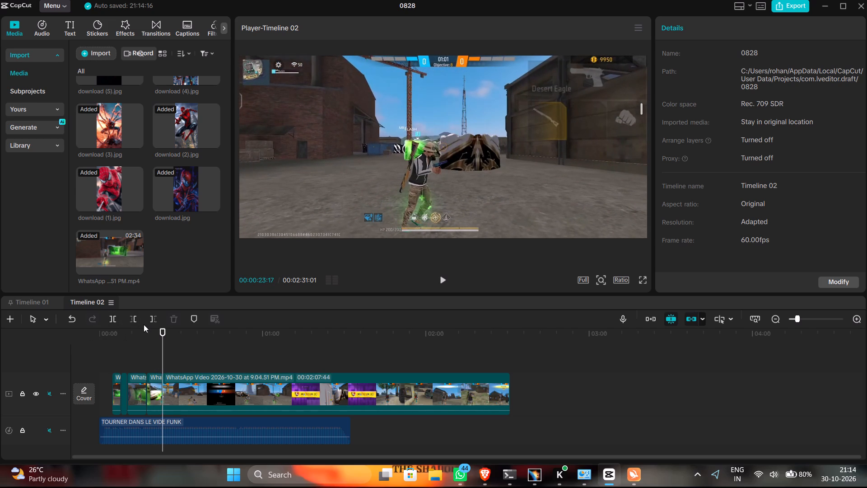
Split the long gameplay clip at 00:00:30:21, just before the replay controls appear over the DEFEAT score banner.
key("space")
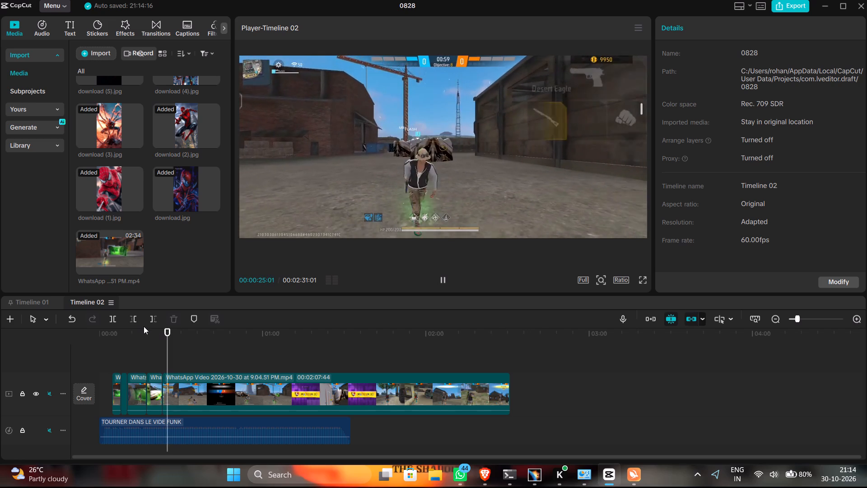
key("space")
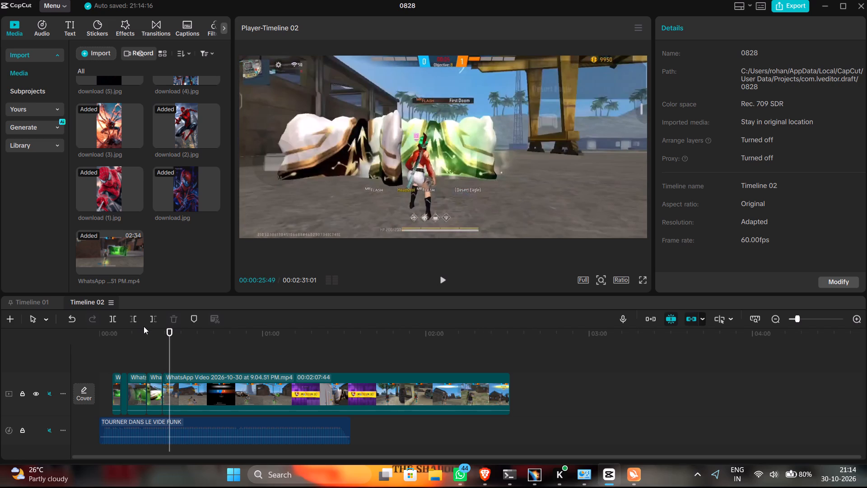
key("space")
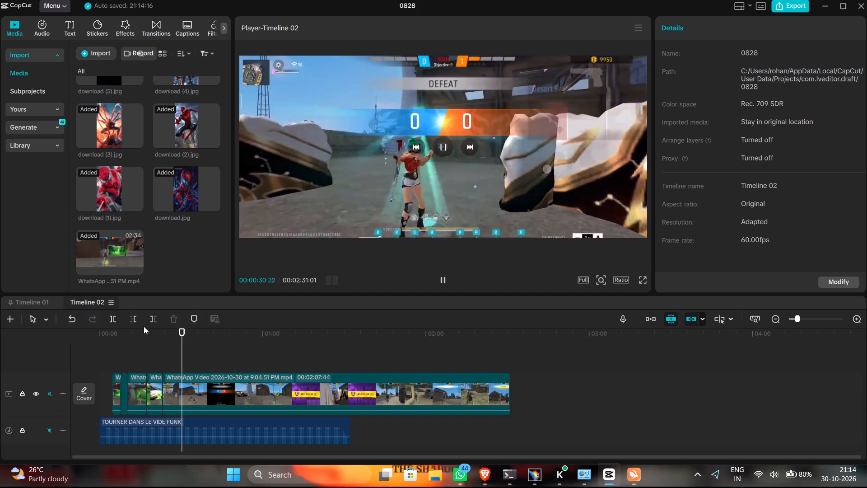
key("space")
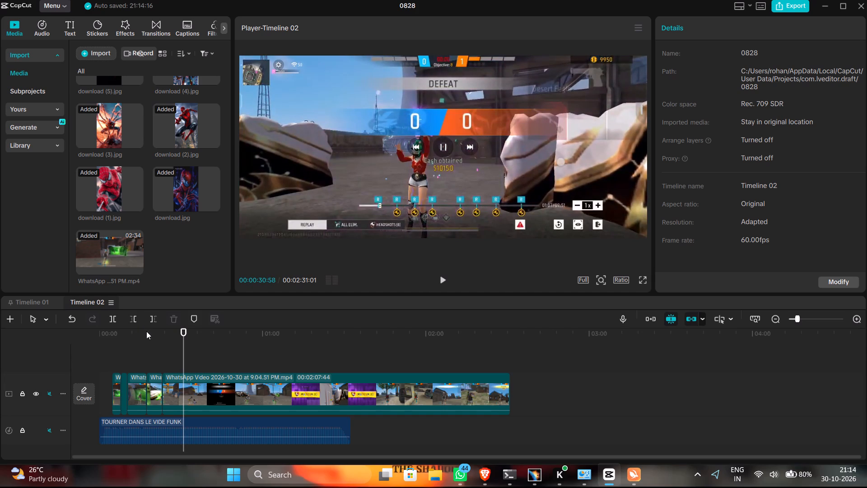
key("Left")
key("Left")
key("Left")
key("Left")
key("Left")
key("Left")
key("Left")
key("Left")
key("Left")
key("Left")
key("Left")
key("Left")
key("Left")
key("Left")
key("Left")
key("Left")
key("Left")
key("Left")
key("Left")
key("Left")
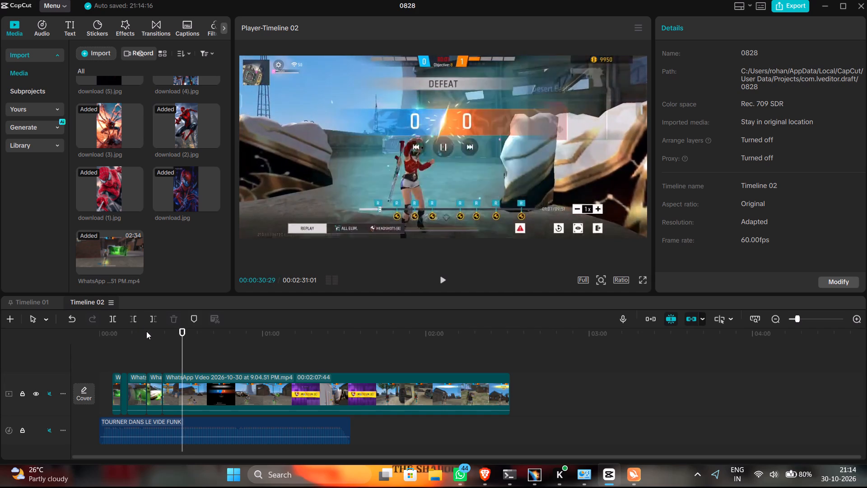
key("space")
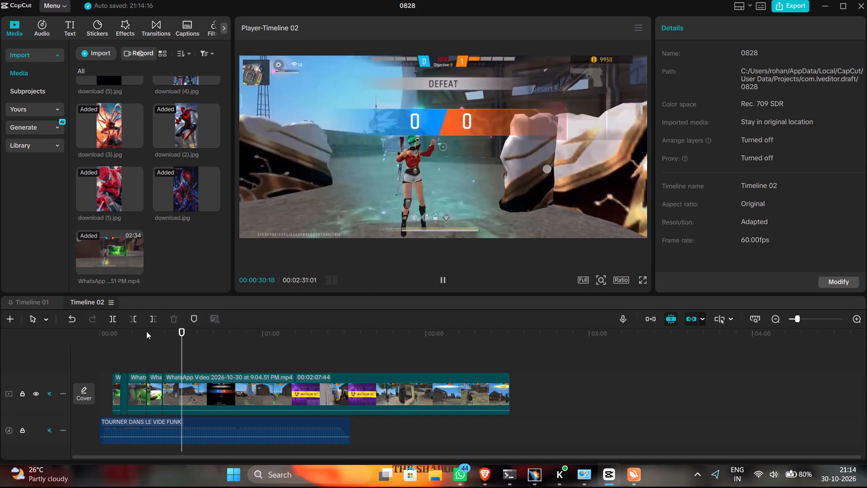
key("space")
key("Left")
key("Left")
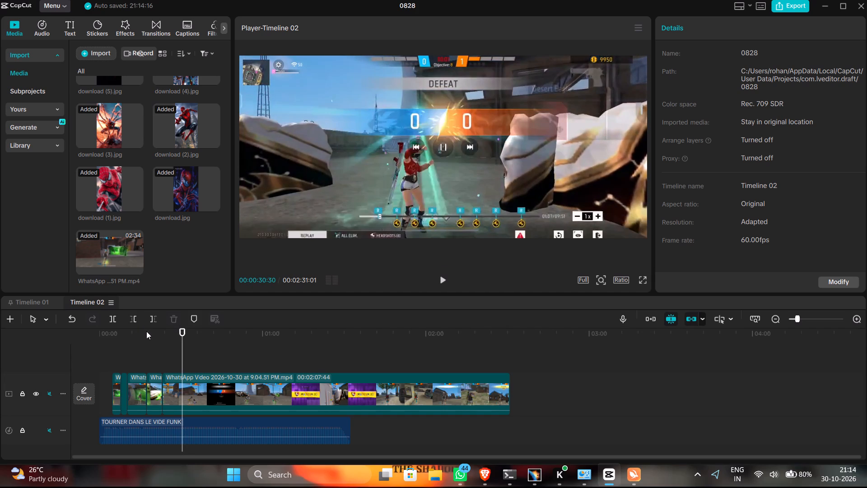
key("Left")
key("Left")
key("Left")
key("Left")
key("Left")
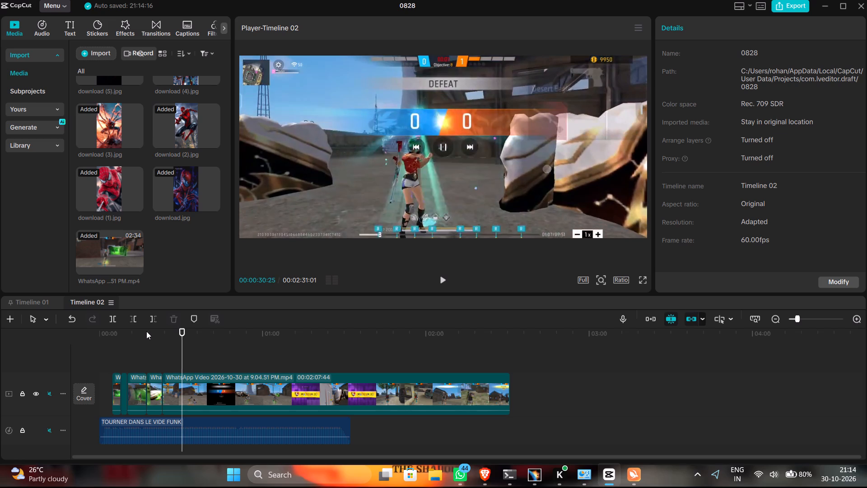
key("Left")
key("Left")
key("Left")
key("Left")
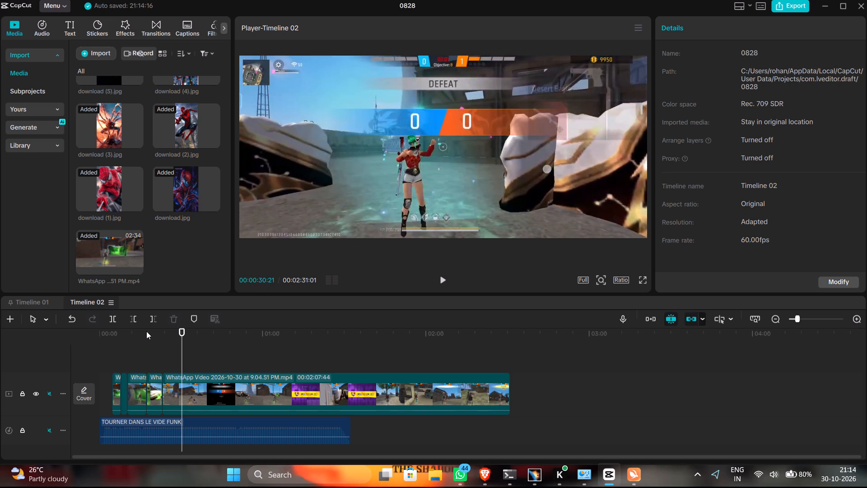
left_click(115, 320)
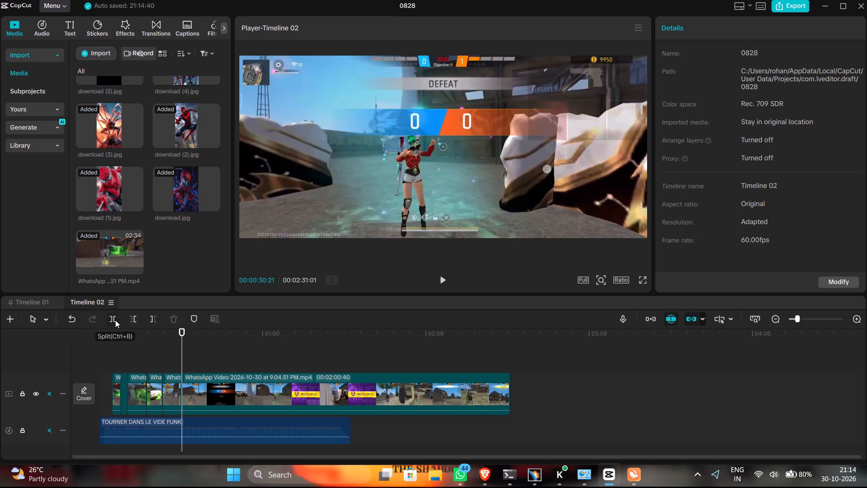
Replay the opening clips from the start of the video to check the cut at 00:00:08:04.
left_click(163, 355)
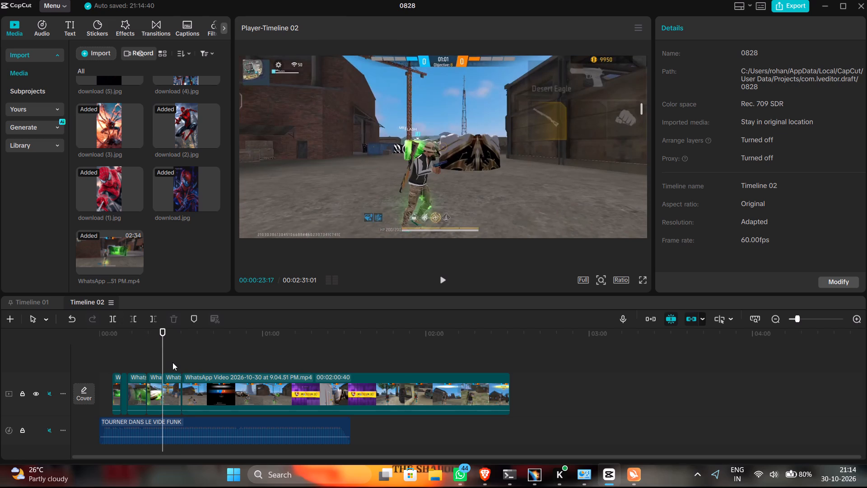
left_click(134, 361)
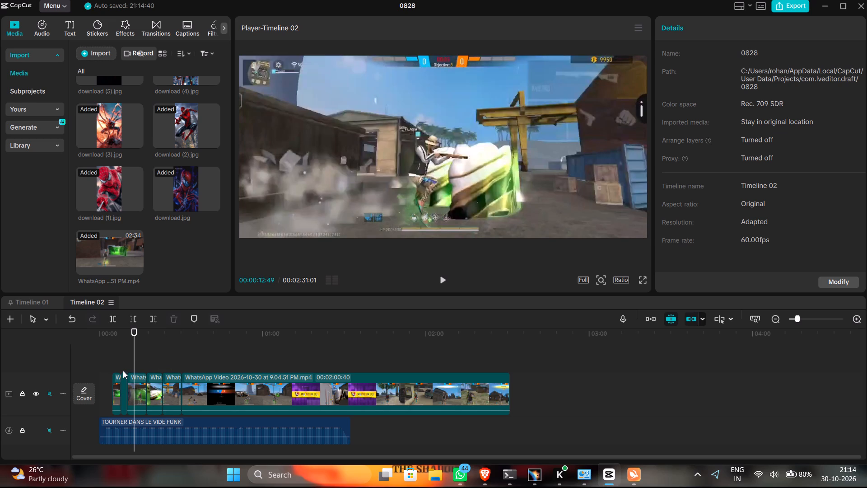
left_click(113, 369)
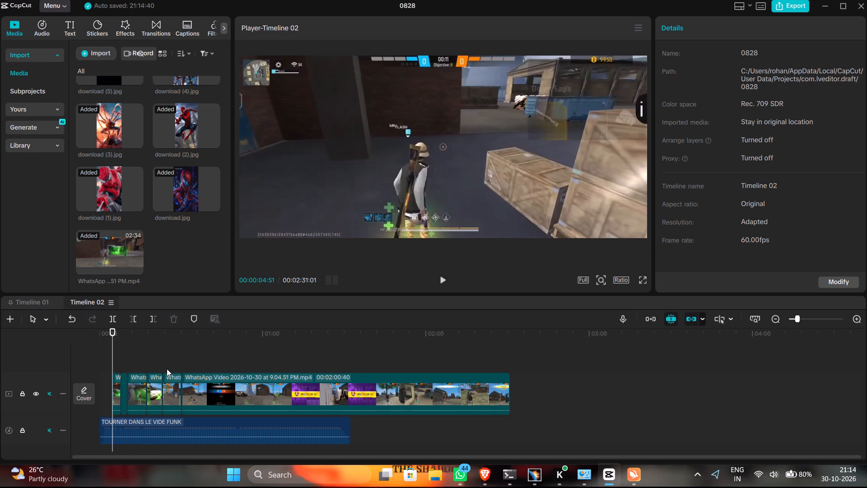
key("space")
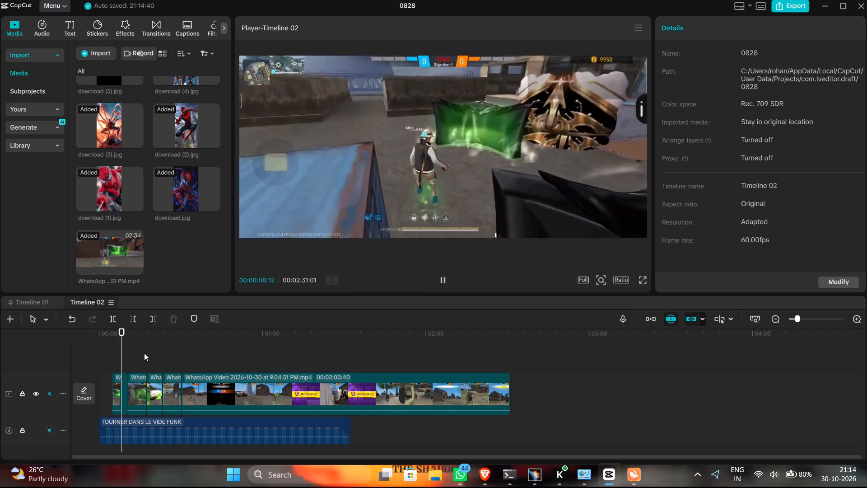
key("space")
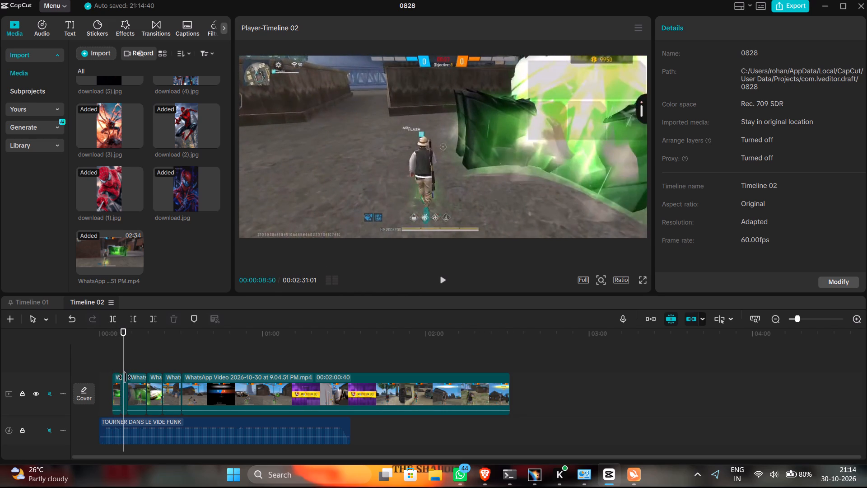
Delete the short gameplay clip that directly follows the cut at 00:00:08:04.
left_click_drag(126, 356, 140, 369)
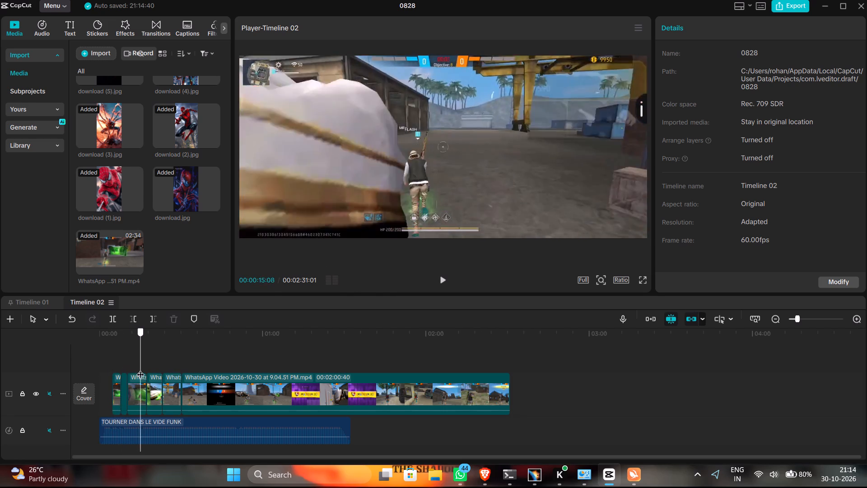
left_click_drag(140, 369, 88, 369)
left_click(125, 381)
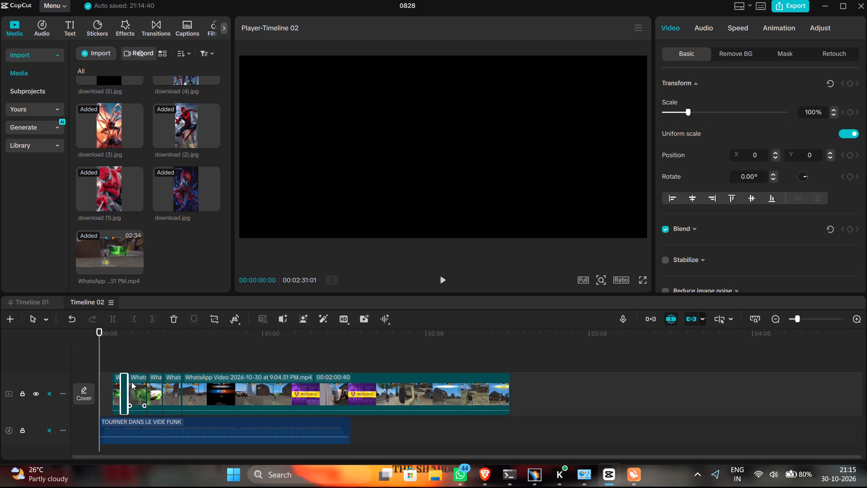
key("BackSpace")
Preview the start of the gameplay clip beginning at about 00:00:10, and delete that clip.
left_click(135, 382)
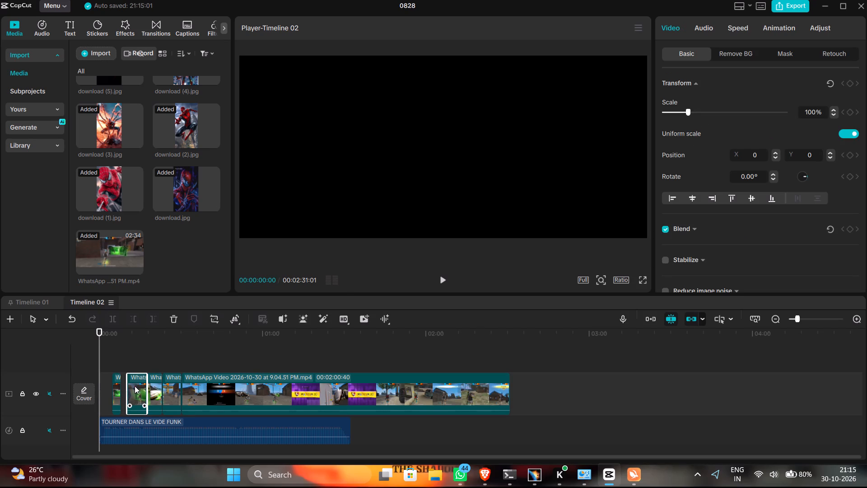
left_click(127, 369)
key("space")
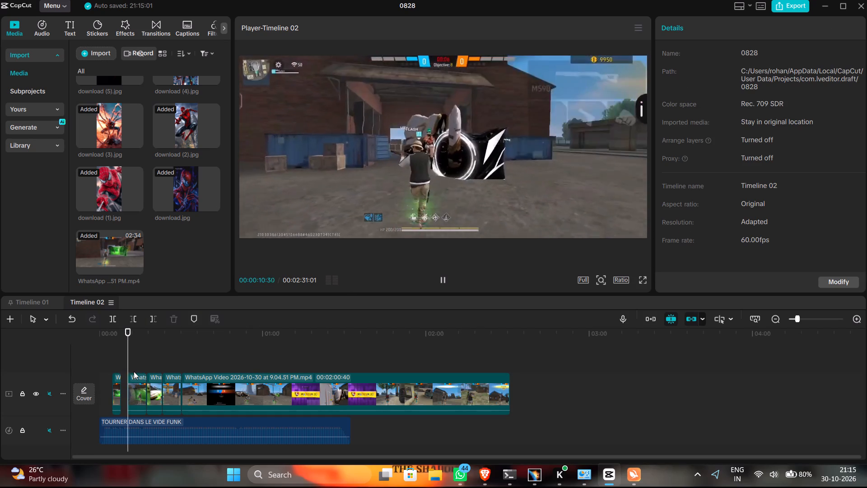
key("space")
left_click(135, 382)
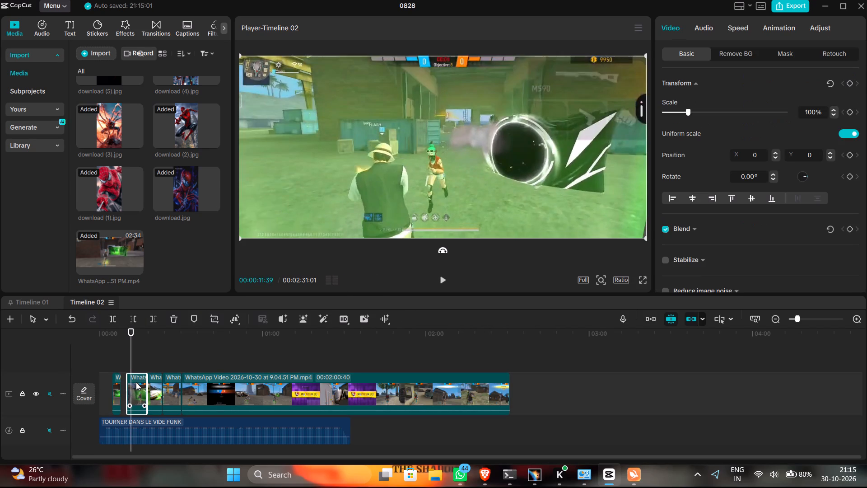
key("BackSpace")
Preview the short gameplay clip ending at 00:00:23:17, and delete that clip.
left_click(153, 395)
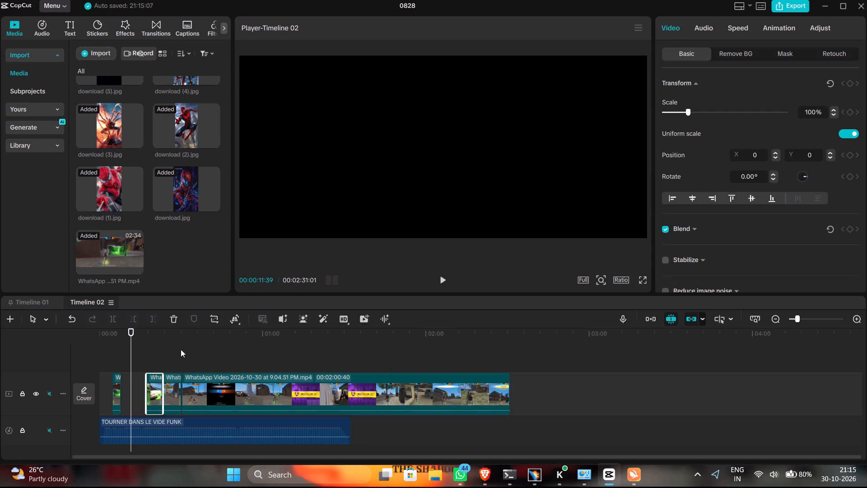
left_click(152, 352)
key("space")
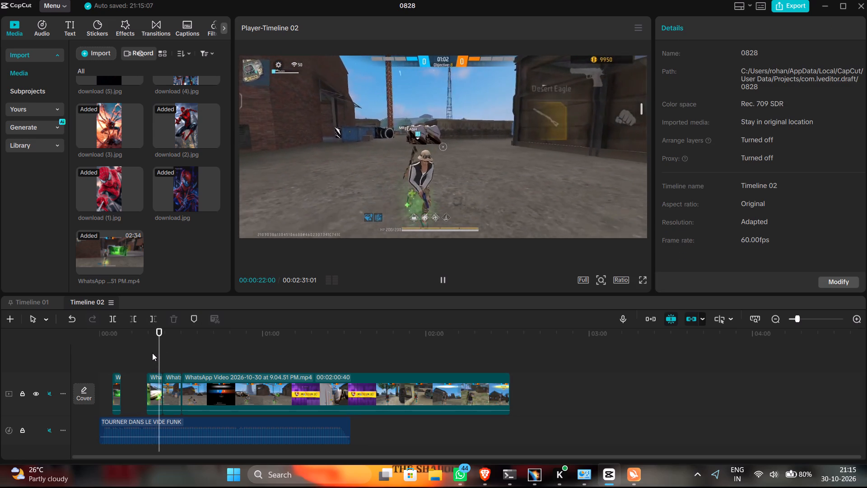
key("space")
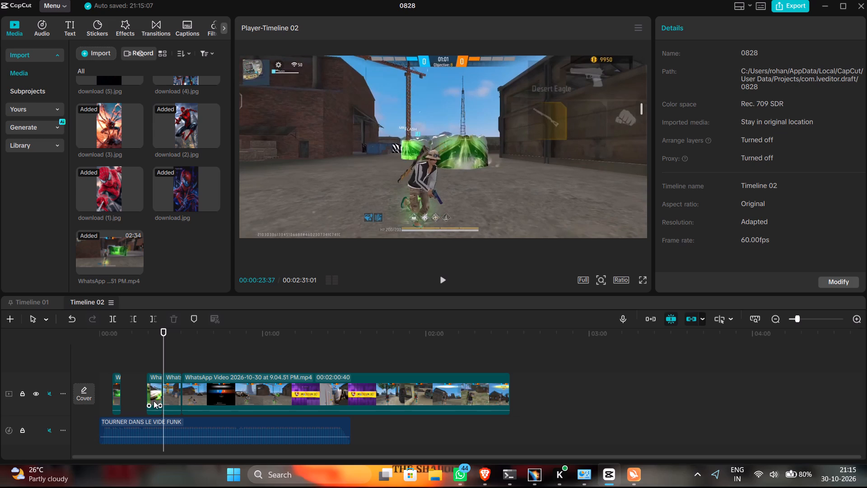
left_click(154, 393)
key("BackSpace")
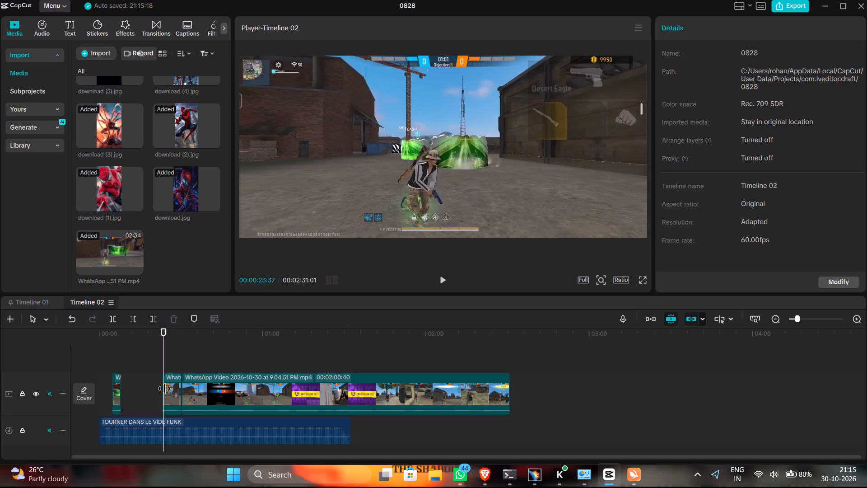
Play through the short clip ending at 00:00:30:21, and move it to sit directly after the first gameplay clip.
key("space")
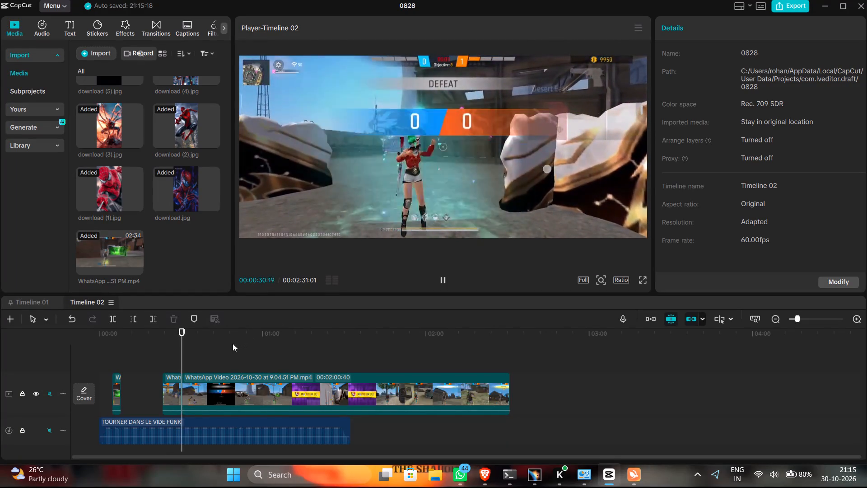
key("space")
left_click_drag(169, 382, 142, 382)
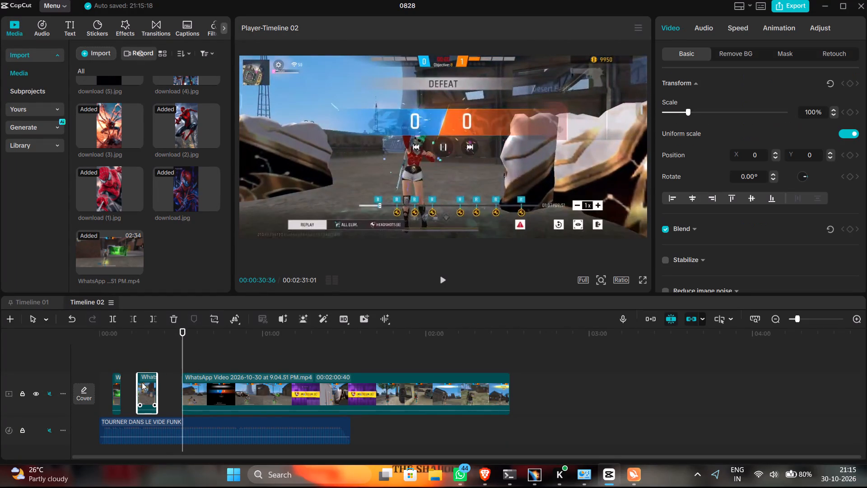
left_click_drag(142, 382, 131, 381)
Check the start of the remaining long clip and replay the two joined opening clips with the music.
left_click_drag(181, 365, 206, 369)
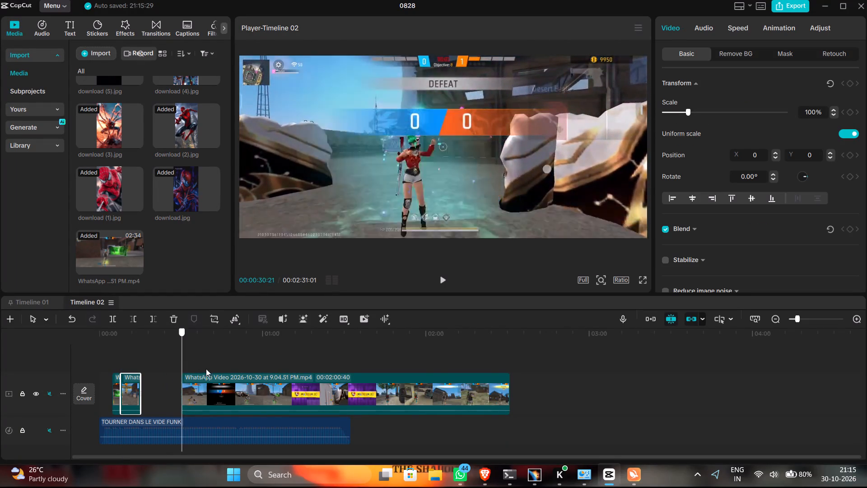
left_click_drag(206, 369, 151, 376)
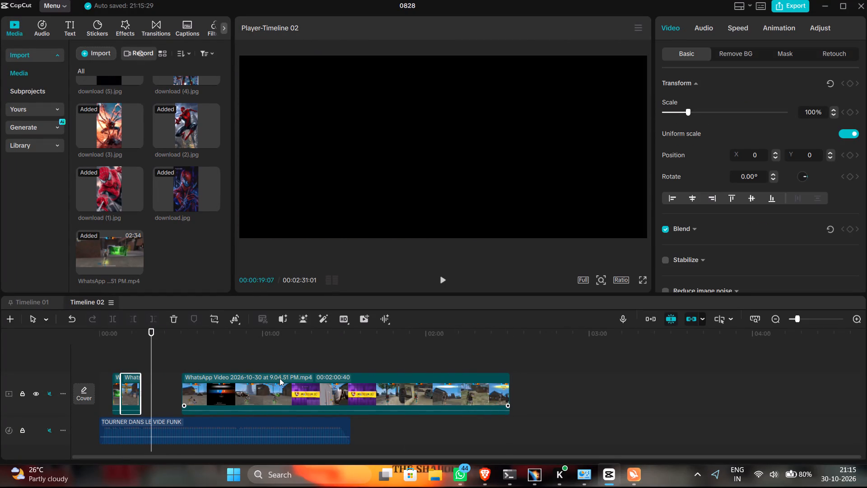
left_click(281, 378)
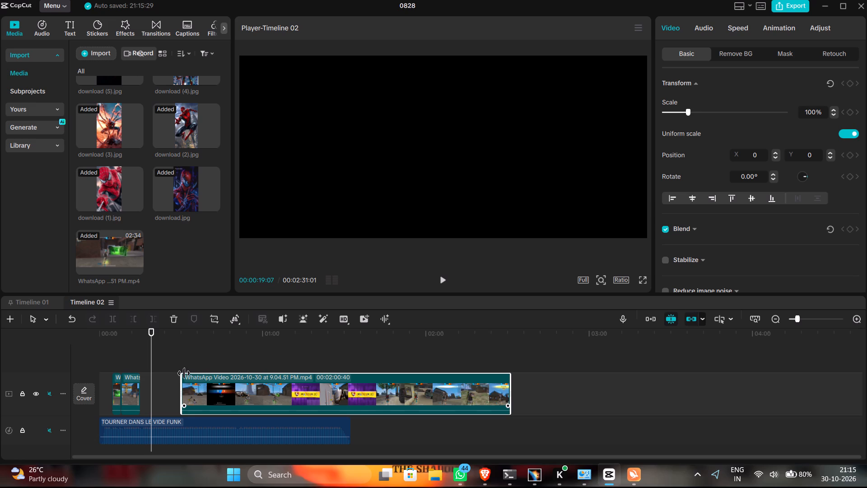
left_click(184, 373)
left_click(182, 365)
key("space")
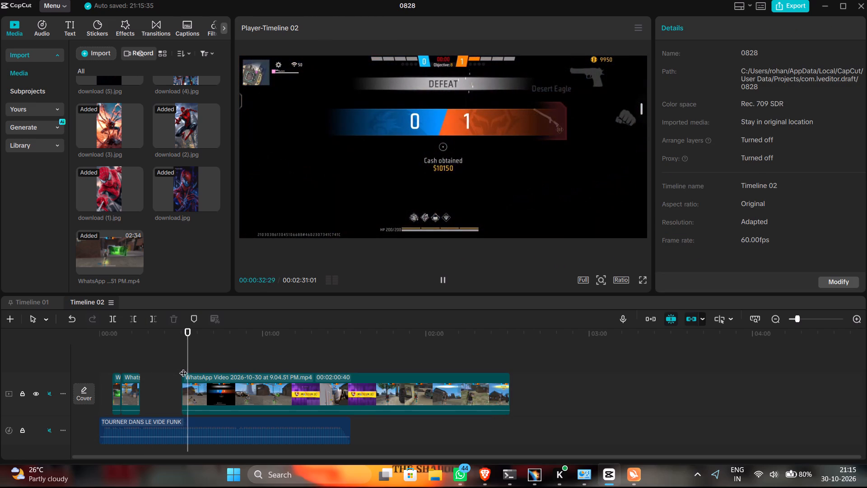
key("space")
left_click(115, 360)
key("space")
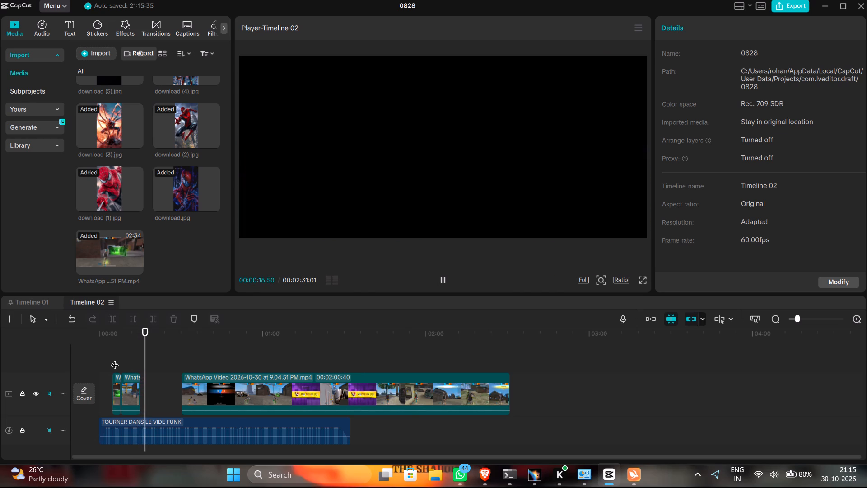
key("space")
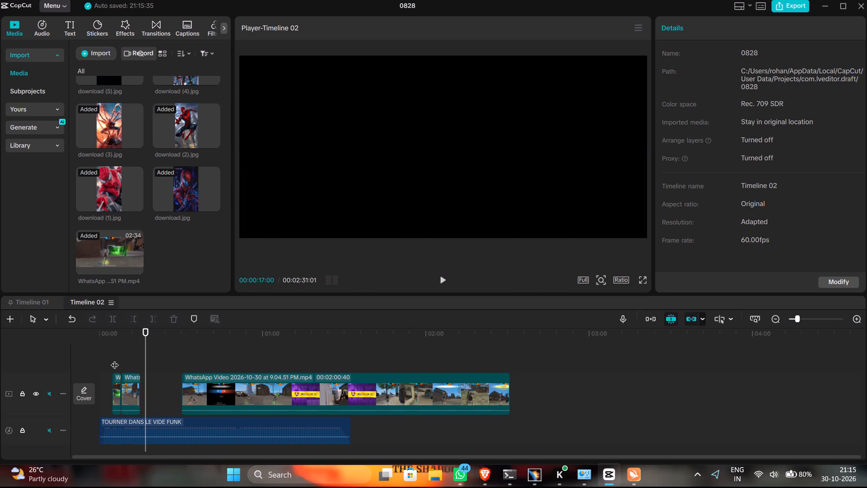
Split the long gameplay clip at 00:01:14:05 in round 2, as the character runs between the container and the green-lit wall.
left_click(177, 361)
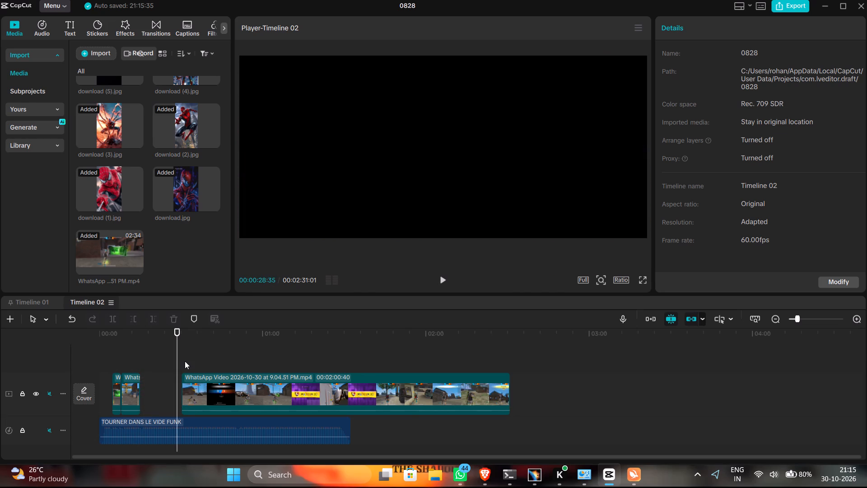
left_click(185, 361)
key("space")
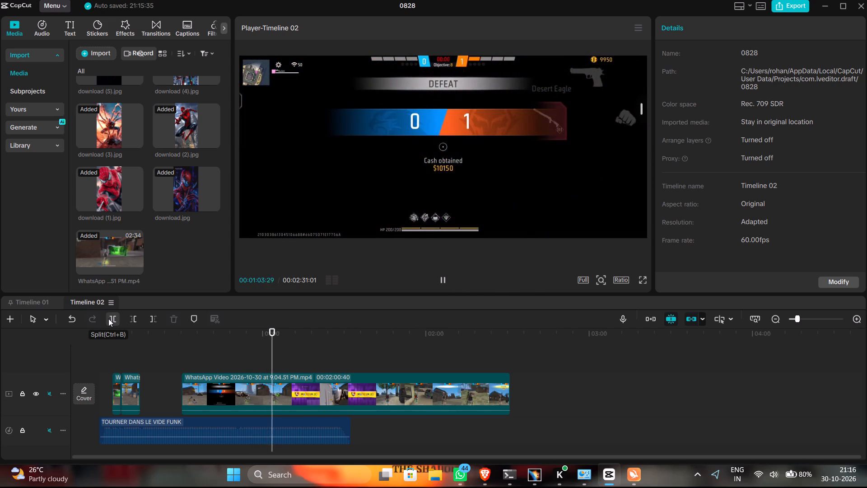
key("Left")
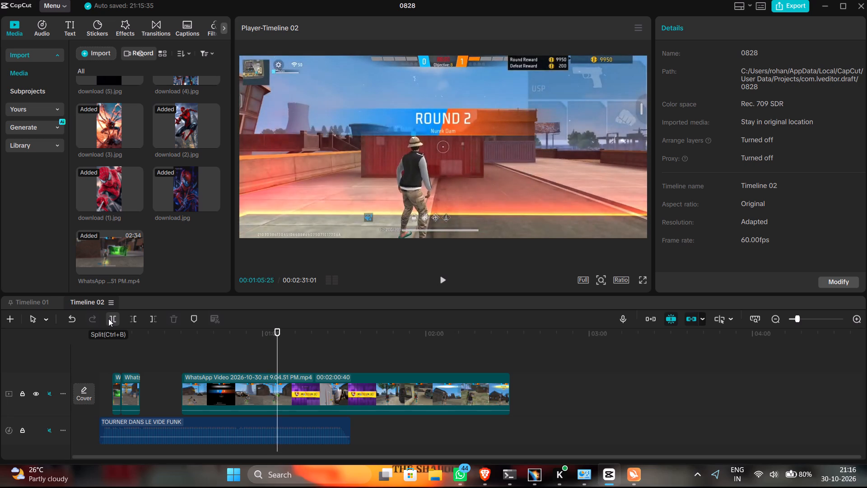
key("Left")
key("space")
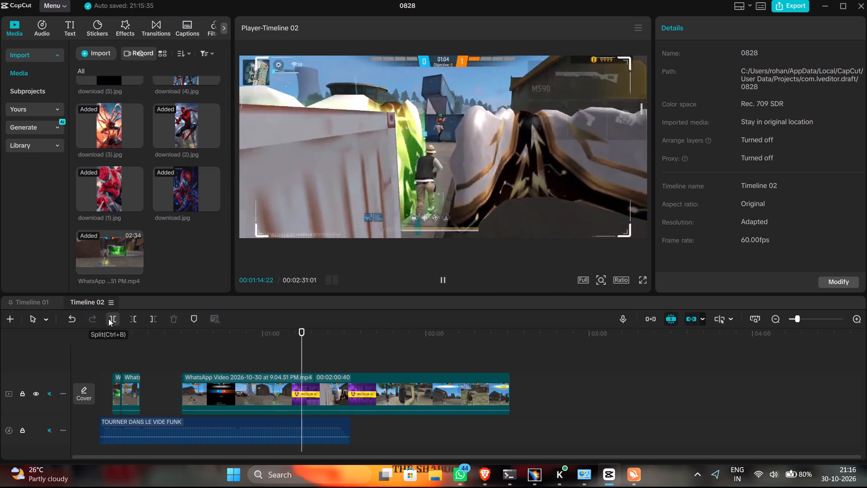
key("space")
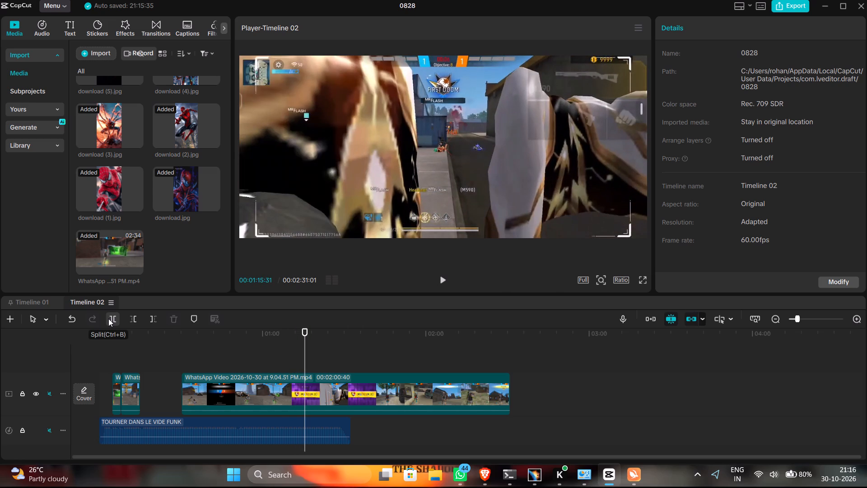
key("Left")
key("Left")
key("Left")
key("Left")
key("Left")
key("Left")
key("Left")
key("Left")
key("Left")
key("Left")
key("Left")
key("Left")
key("Left")
key("Left")
key("Left")
key("Left")
key("Left")
key("Left")
key("Left")
key("Left")
key("Left")
key("Left")
key("Left")
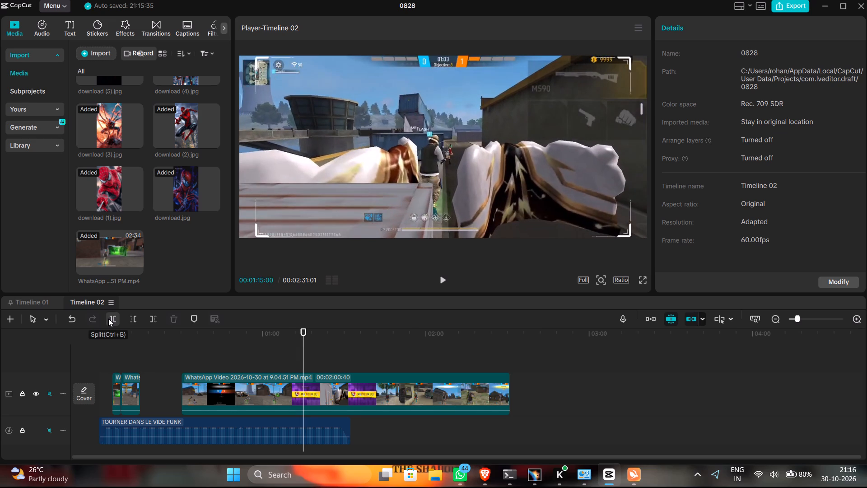
key("Left")
key("Left")
key("Left")
key("Left")
key("Left")
key("Left")
key("Left")
key("Left")
key("Left")
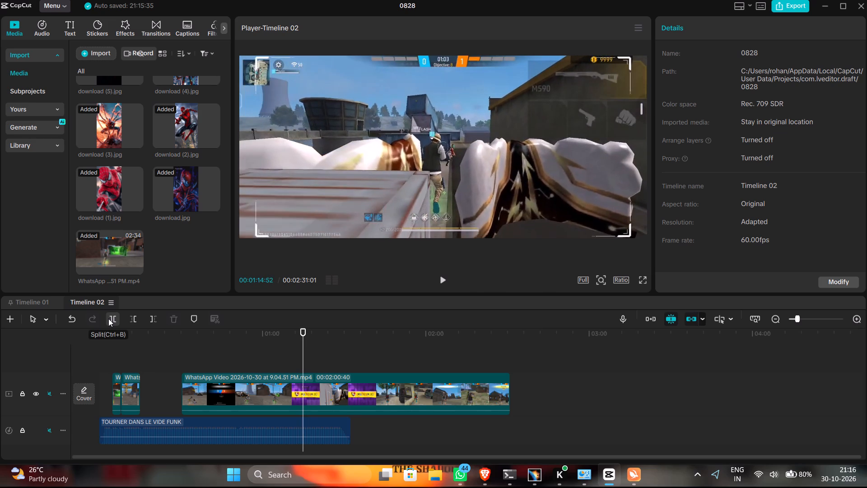
key("Left")
key("Left")
key("Left")
key("Left")
key("Left")
key("Left")
key("Left")
key("Left")
key("Left")
key("Left")
key("Left")
key("Left")
key("Left")
key("Left")
key("Left")
key("Left")
key("Left")
key("Left")
key("Left")
key("Left")
key("Left")
key("Left")
key("Left")
key("Left")
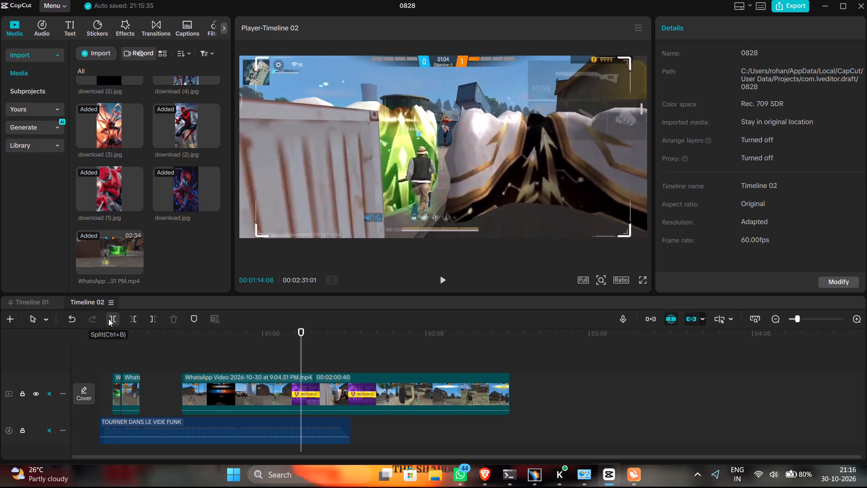
key("Right")
key("Right")
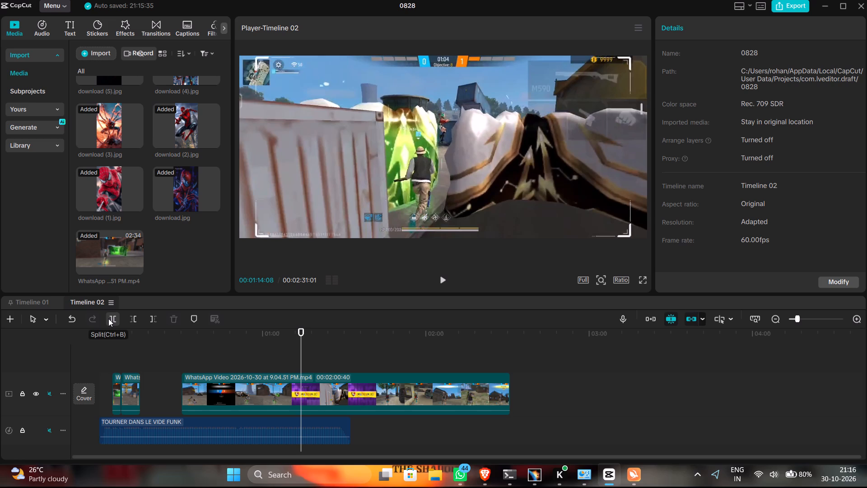
key("Left")
key("Left")
key("Left")
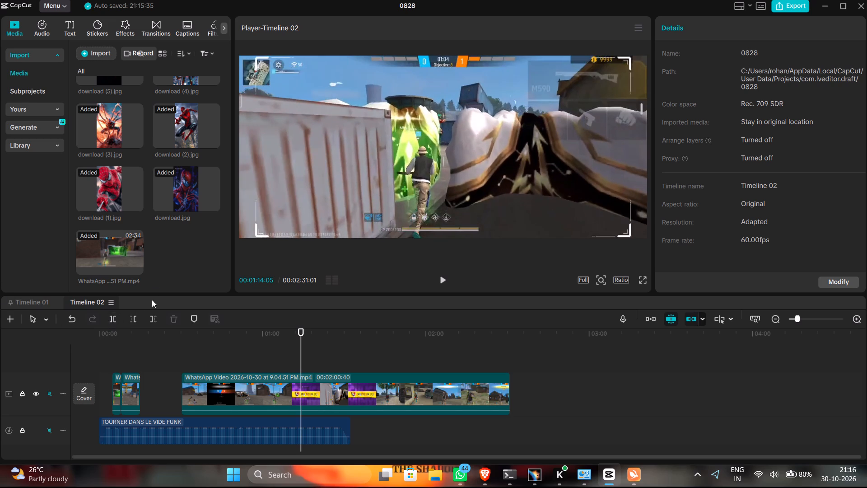
left_click(114, 324)
Delete the part of the long gameplay clip before the cut at 00:01:14:05.
left_click(233, 385)
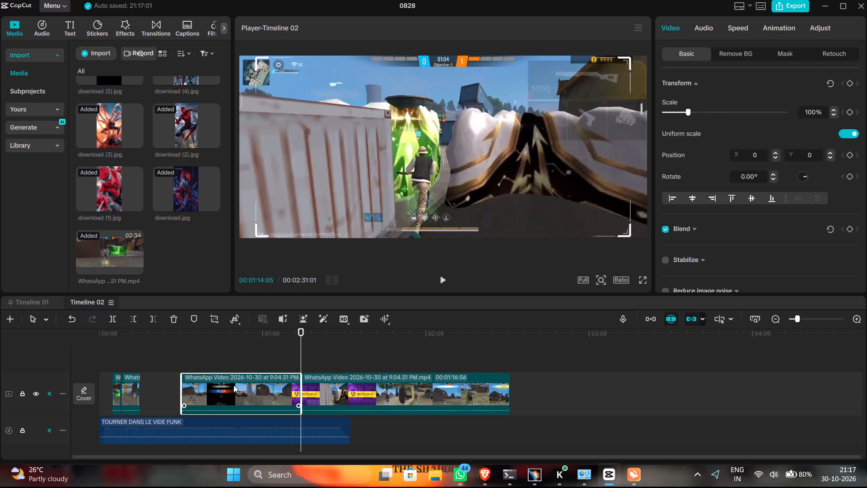
key("BackSpace")
Split the long gameplay clip at 00:01:15:44, just after the FIRST DOOM kill beside the container.
key("space")
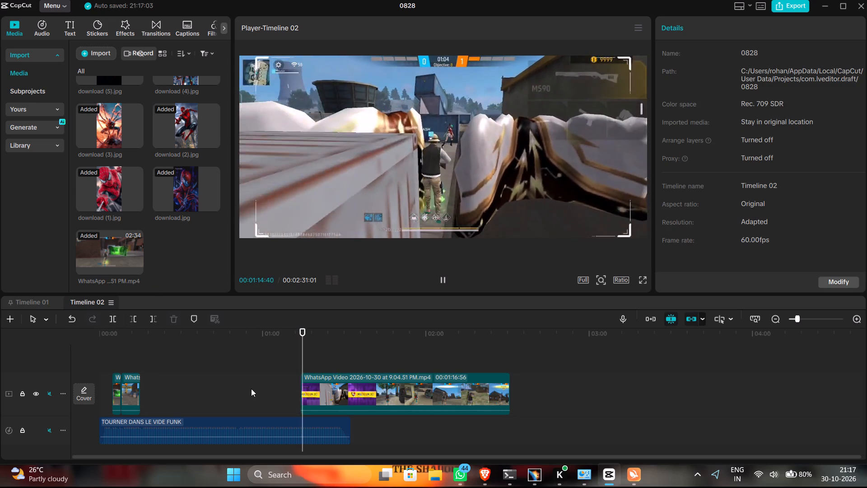
key("space")
key("space")
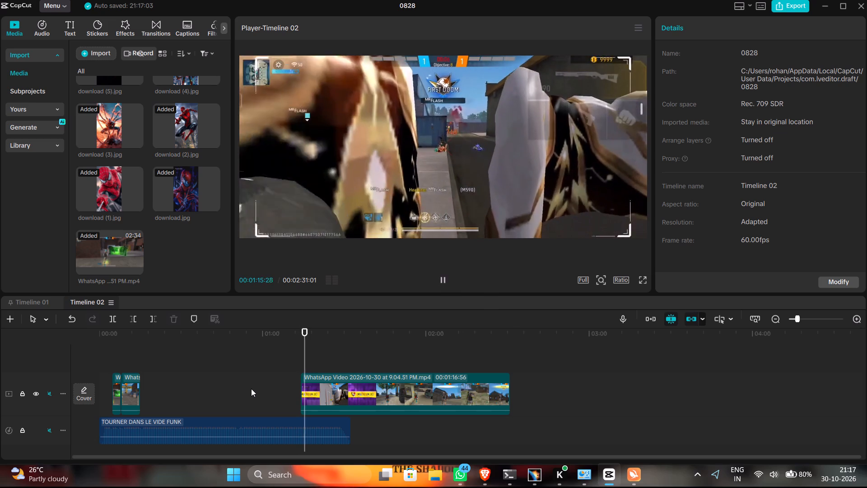
key("space")
key("Left")
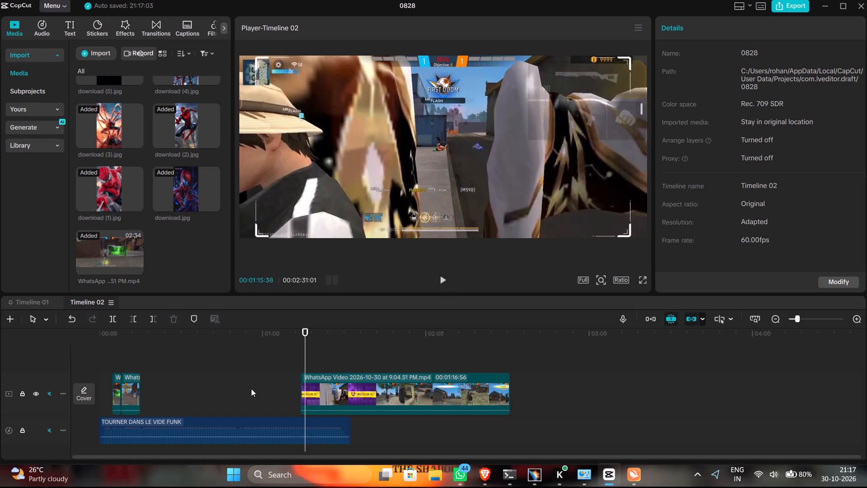
key("Left")
key("Left")
key("Left")
key("Left")
key("Left")
key("Left")
key("Left")
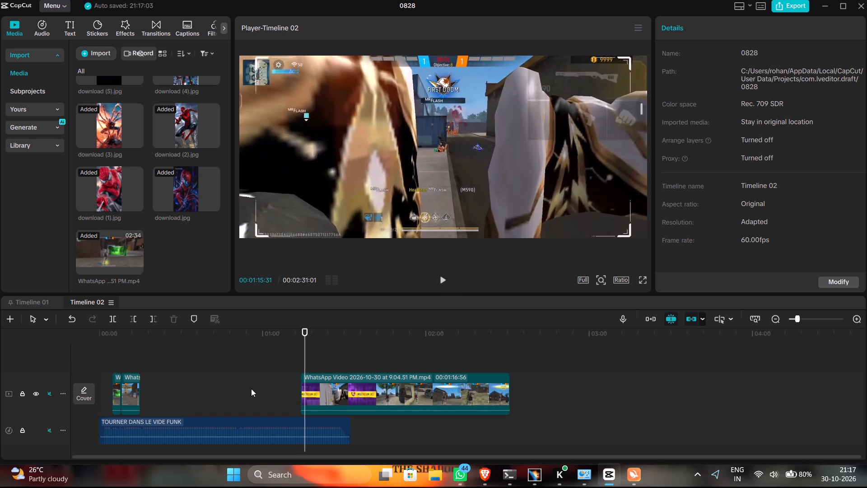
key("Left")
key("Left")
key("Left")
key("Left")
key("Right")
key("Right")
key("Right")
key("Right")
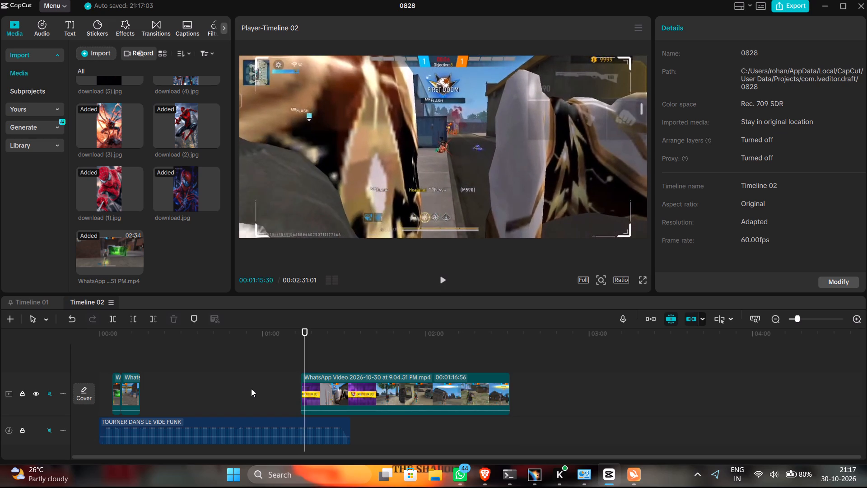
key("Right")
key("Right")
key("Right")
key("Right")
key("Right")
key("Right")
key("Right")
key("Right")
key("Right")
key("Right")
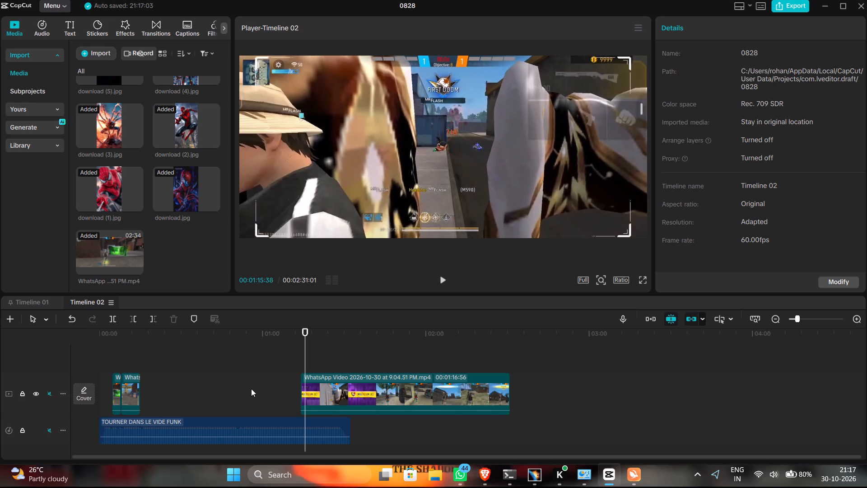
key("Right")
key("Right")
key("Right")
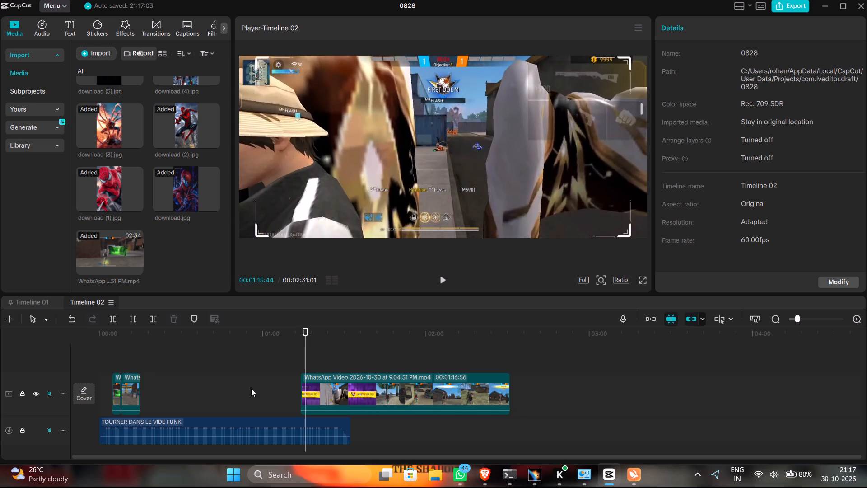
left_click(117, 319)
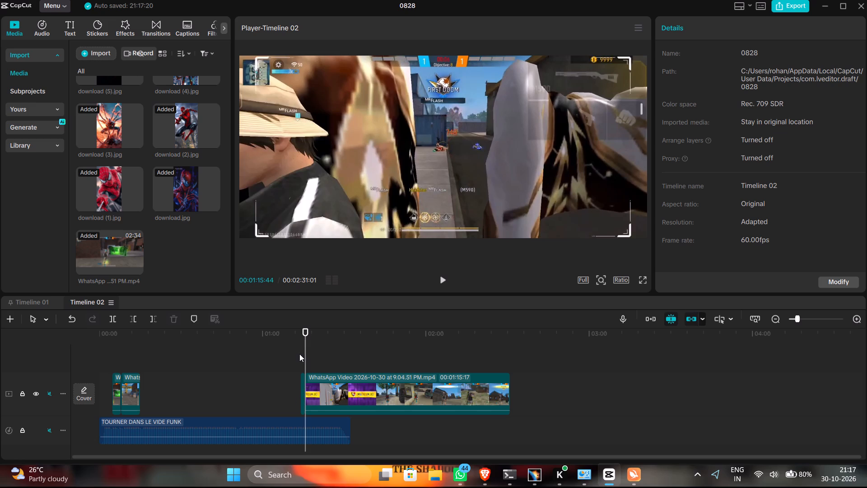
Move the long clip after the cut further along the timeline to start at about 00:02:30, isolating the short kill clip.
left_click_drag(299, 354, 360, 357)
left_click_drag(306, 359, 370, 359)
left_click(303, 386)
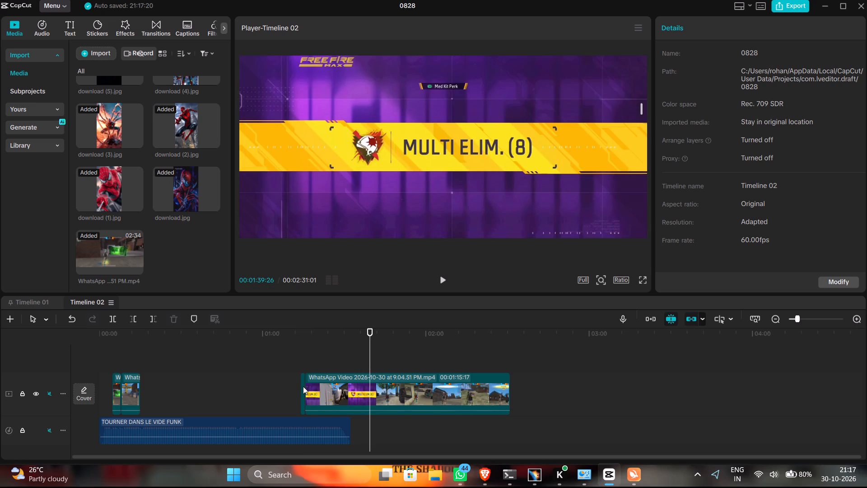
left_click_drag(303, 386, 322, 393)
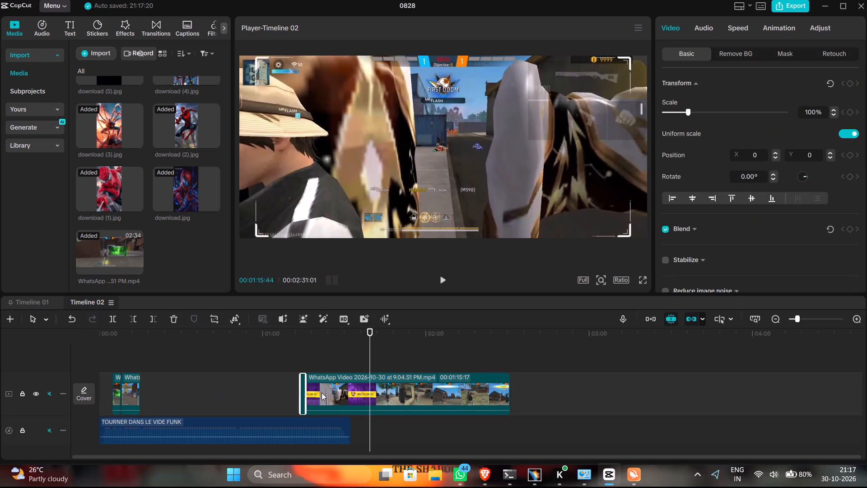
left_click_drag(322, 393, 328, 393)
left_click(303, 393)
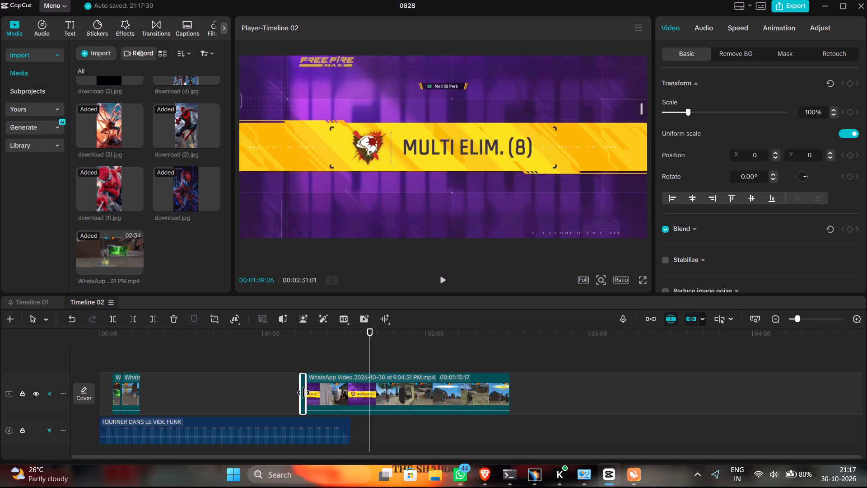
left_click(270, 370)
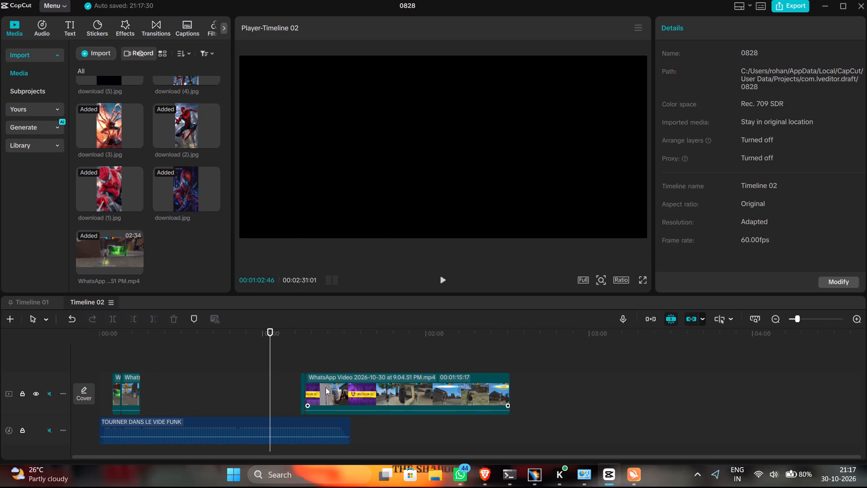
left_click_drag(346, 386, 550, 386)
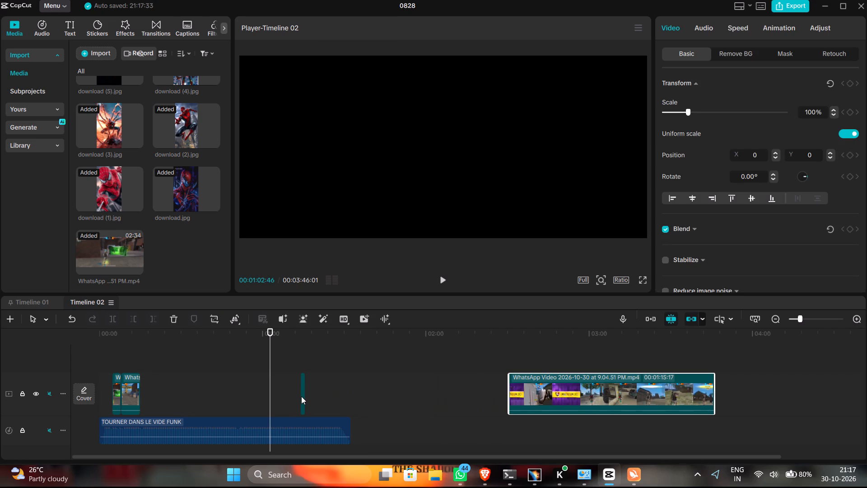
Play through the short kill clip starting at 00:01:14:05, and move it directly after the two joined opening clips.
left_click(302, 393)
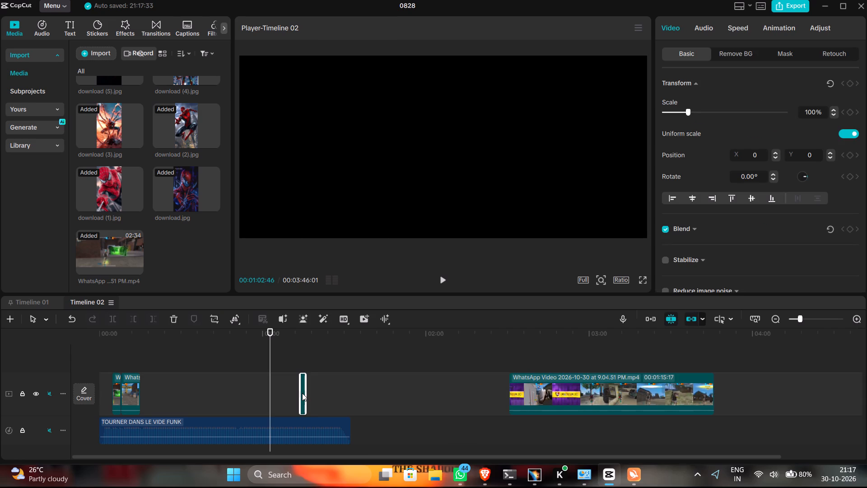
left_click(302, 393)
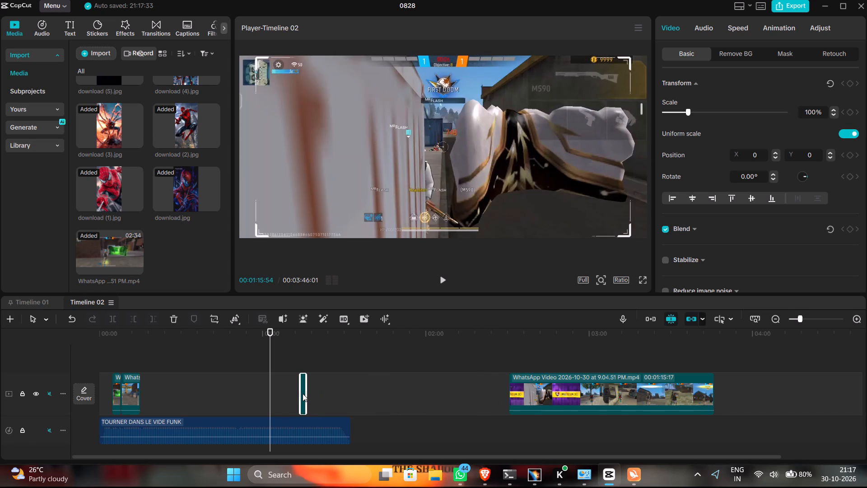
left_click(302, 387)
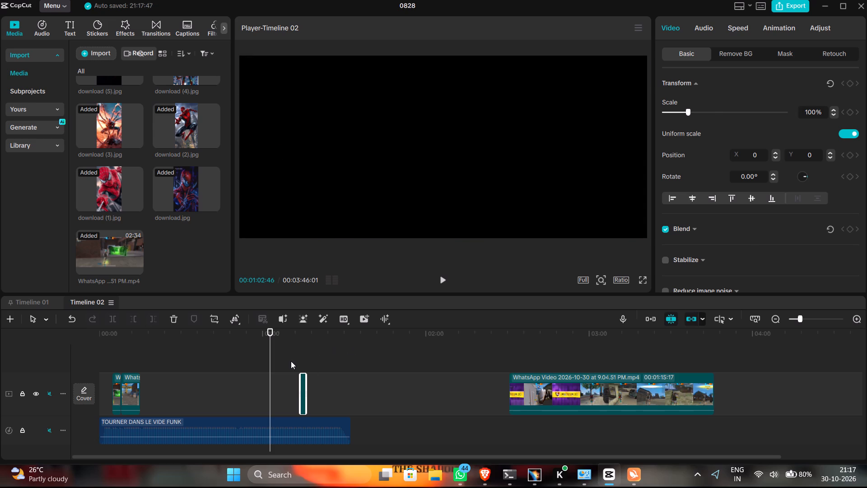
left_click(291, 361)
key("space")
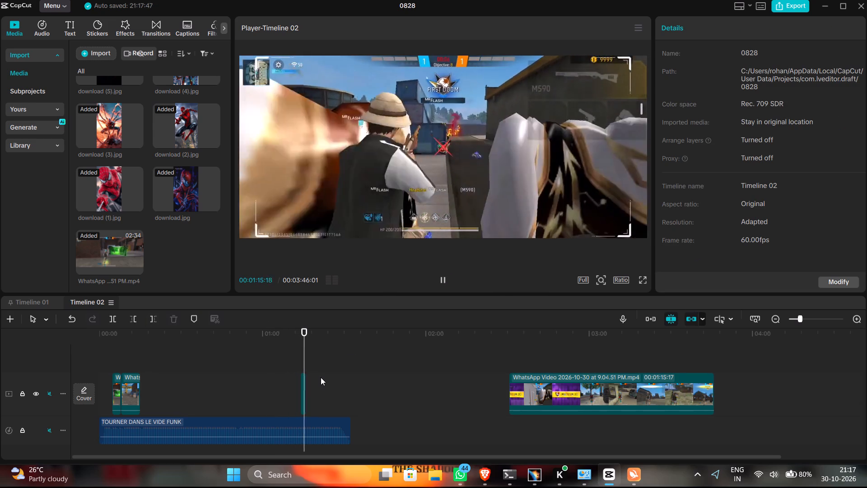
key("space")
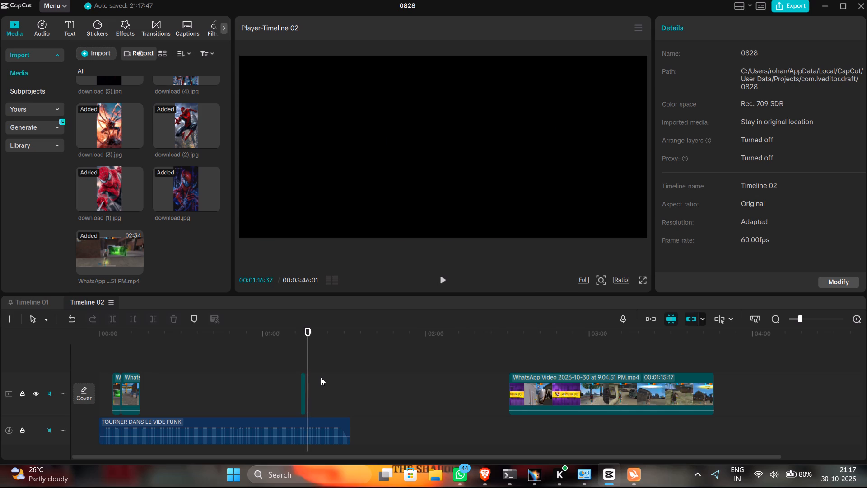
left_click(302, 393)
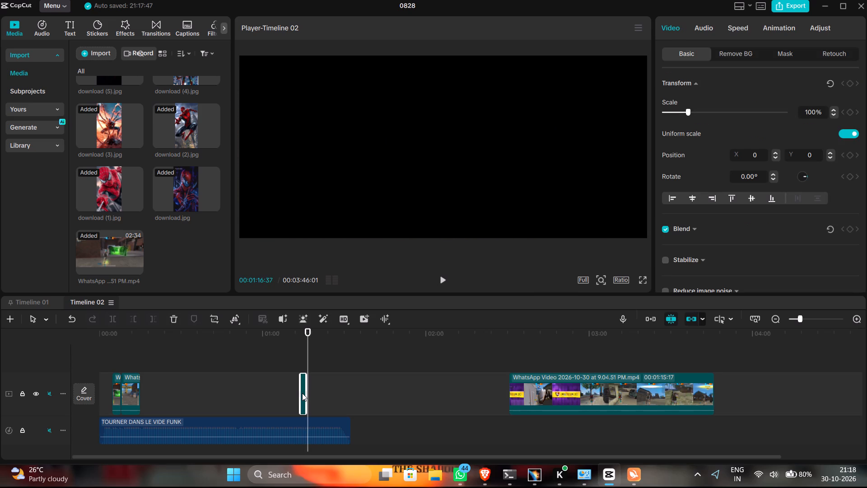
left_click(287, 357)
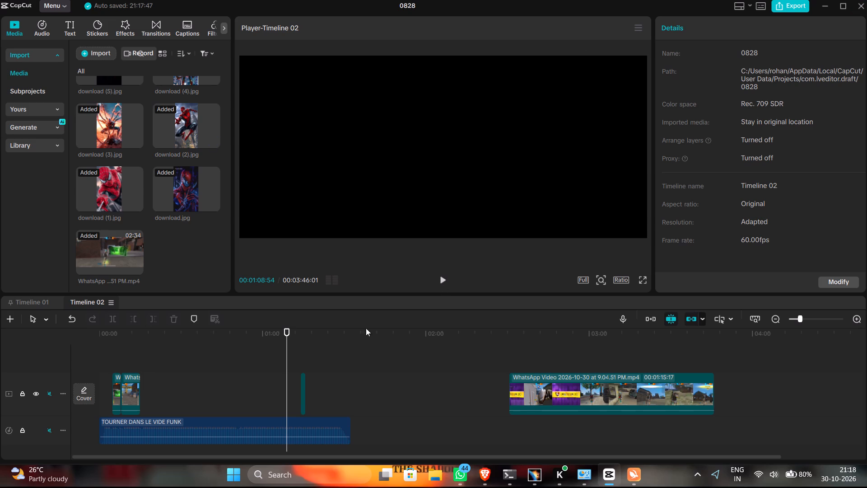
left_click(303, 385)
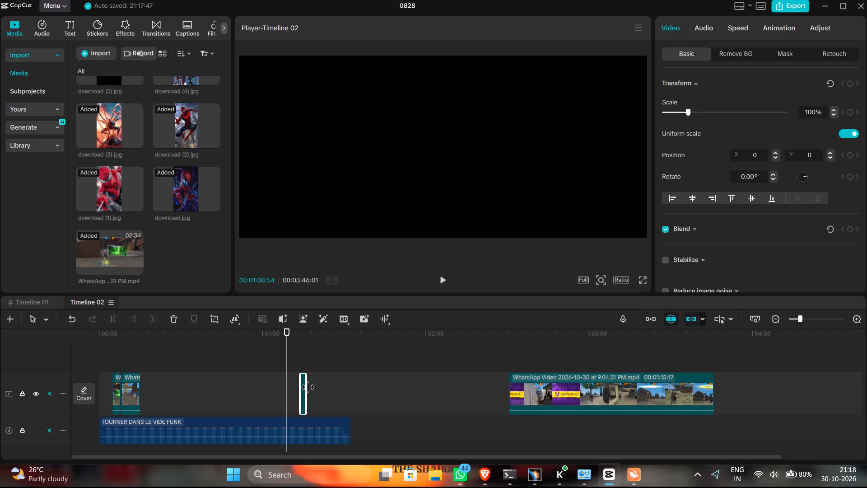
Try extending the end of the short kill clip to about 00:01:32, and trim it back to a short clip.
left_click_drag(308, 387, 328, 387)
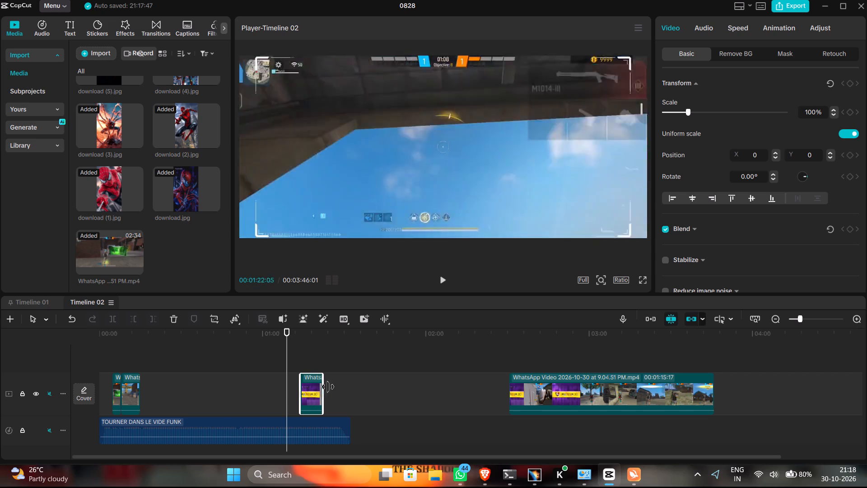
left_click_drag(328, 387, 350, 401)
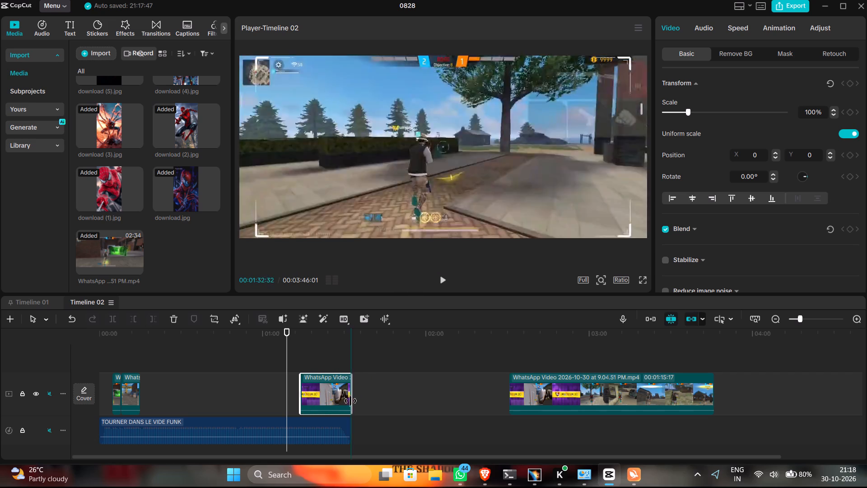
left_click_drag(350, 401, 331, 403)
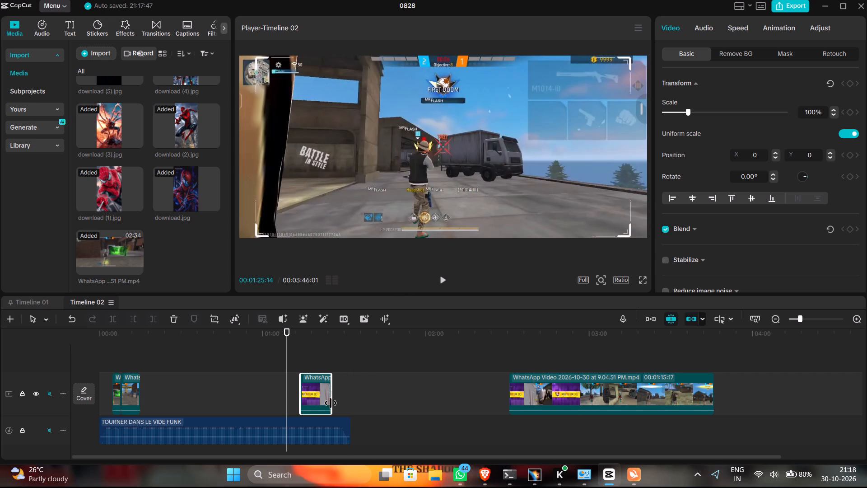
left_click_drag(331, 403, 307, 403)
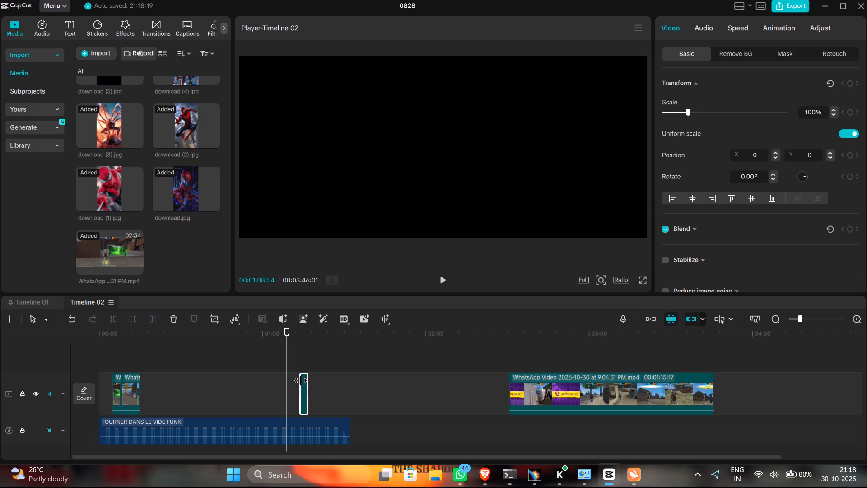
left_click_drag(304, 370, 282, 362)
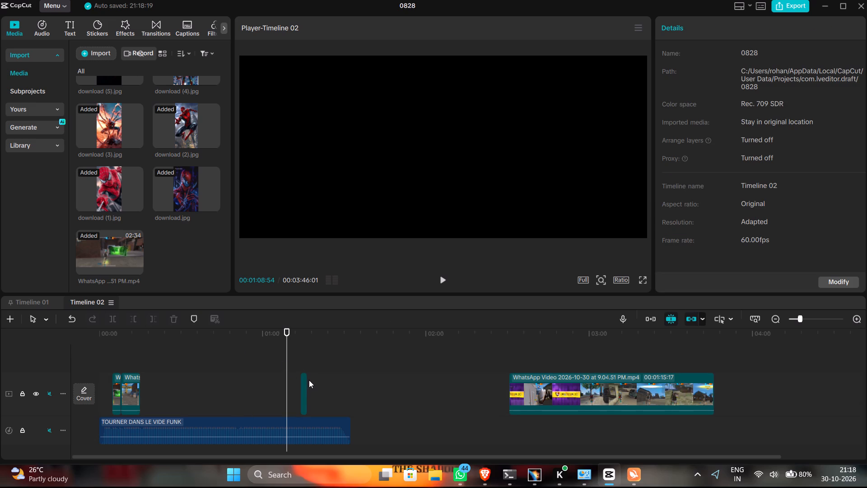
Extend the end of the short kill clip and move it directly after the two joined opening clips.
left_click(302, 385)
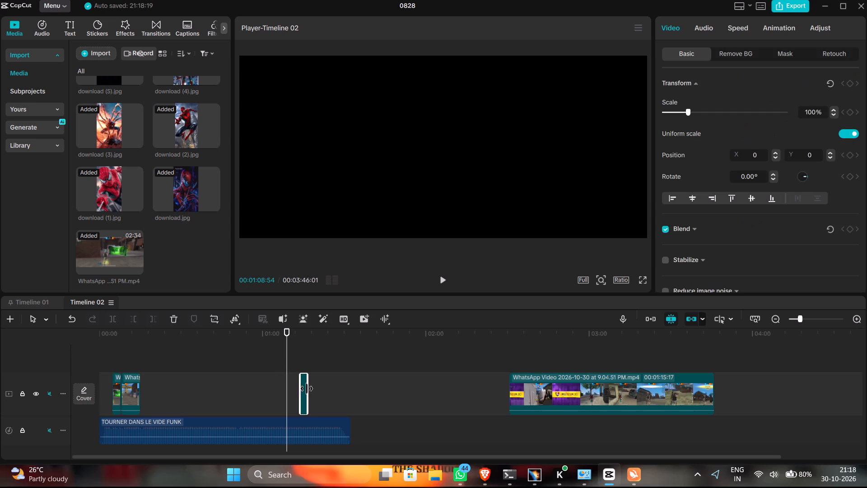
left_click_drag(307, 389, 334, 394)
left_click_drag(313, 380, 289, 375)
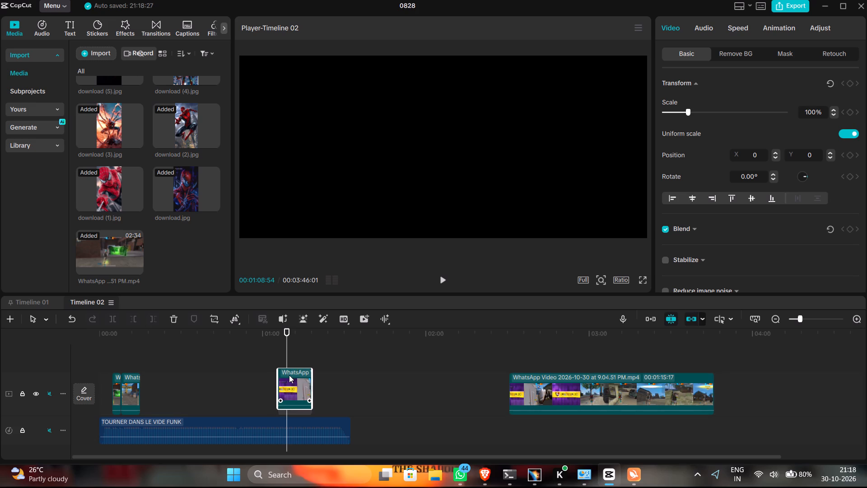
left_click_drag(289, 375, 153, 384)
Trim the end of the moved kill clip back so it finishes at about 00:00:16.
left_click_drag(176, 393, 149, 389)
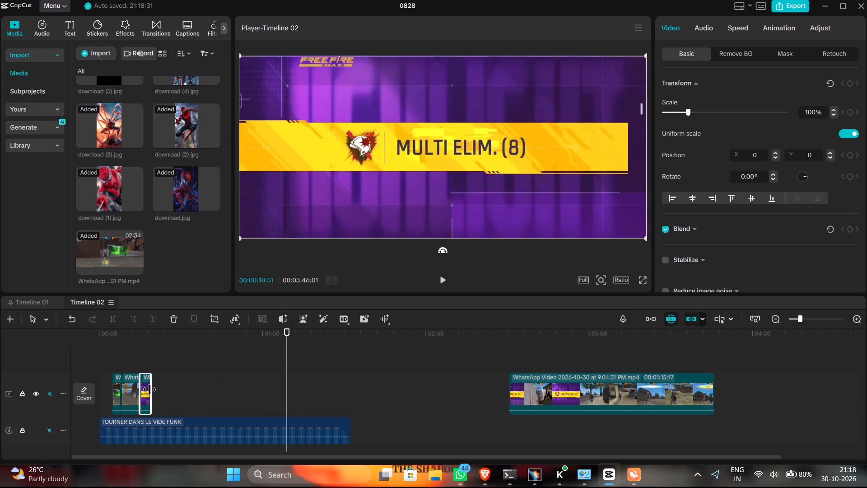
left_click_drag(149, 389, 141, 392)
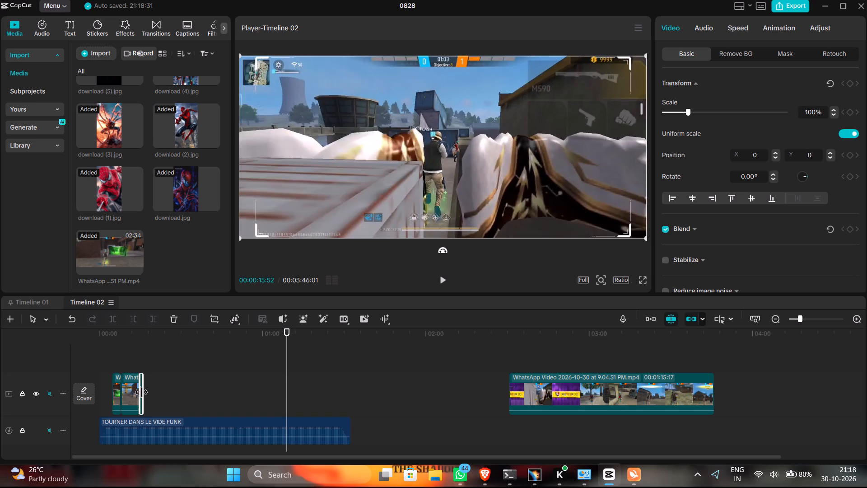
left_click_drag(141, 392, 144, 392)
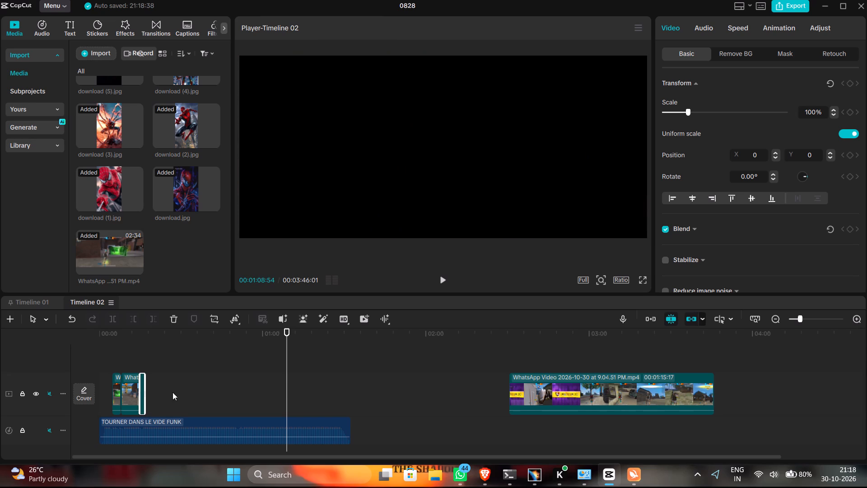
Play from near the end of the second opening clip through the short kill clip to review the join.
left_click(183, 396)
left_click(127, 385)
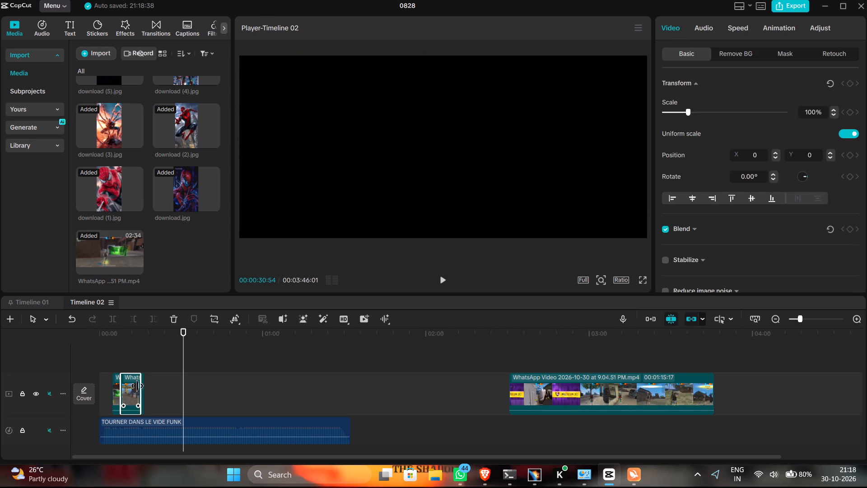
left_click(203, 357)
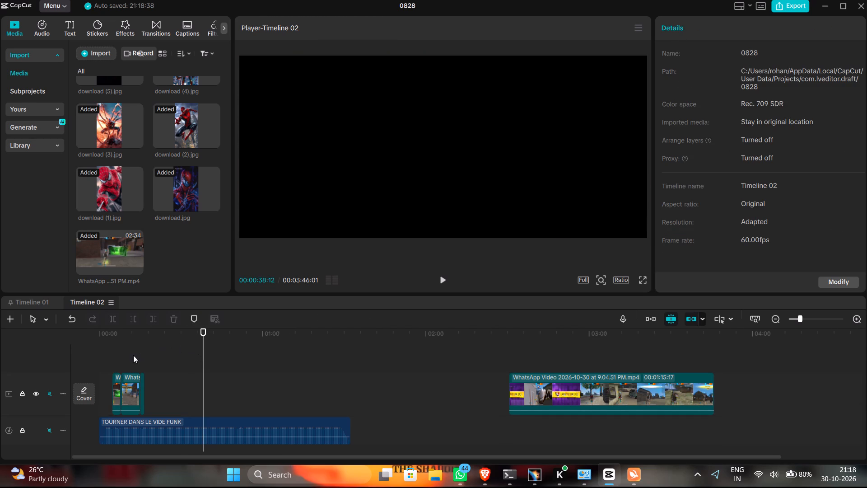
left_click(133, 355)
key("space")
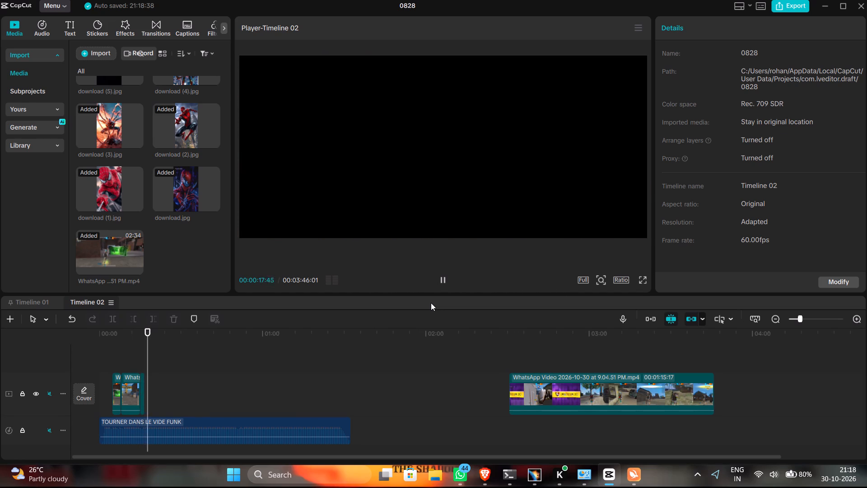
left_click(137, 357)
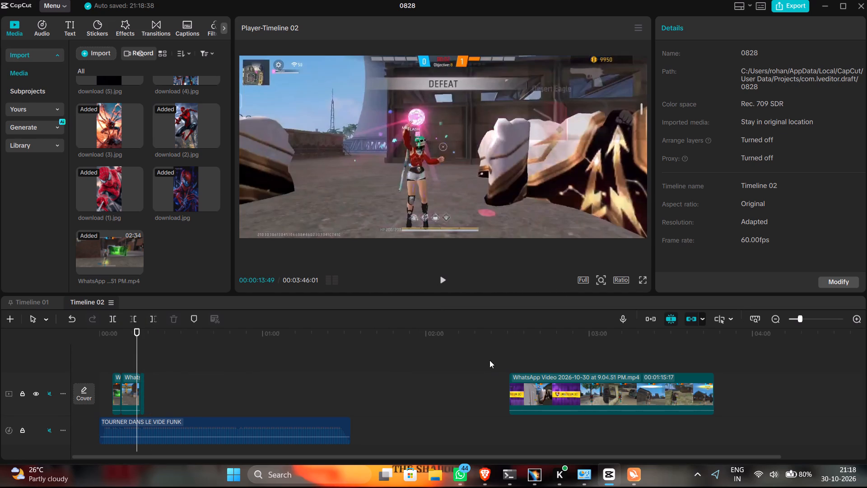
left_click(508, 359)
key("space")
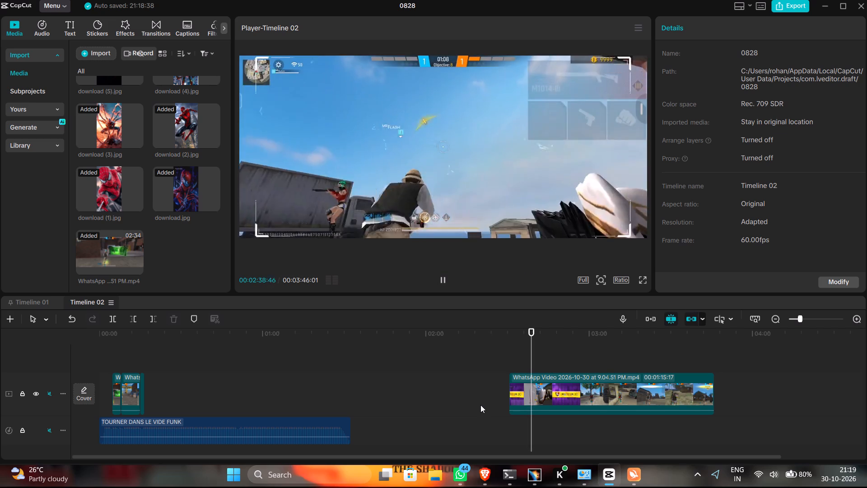
key("space")
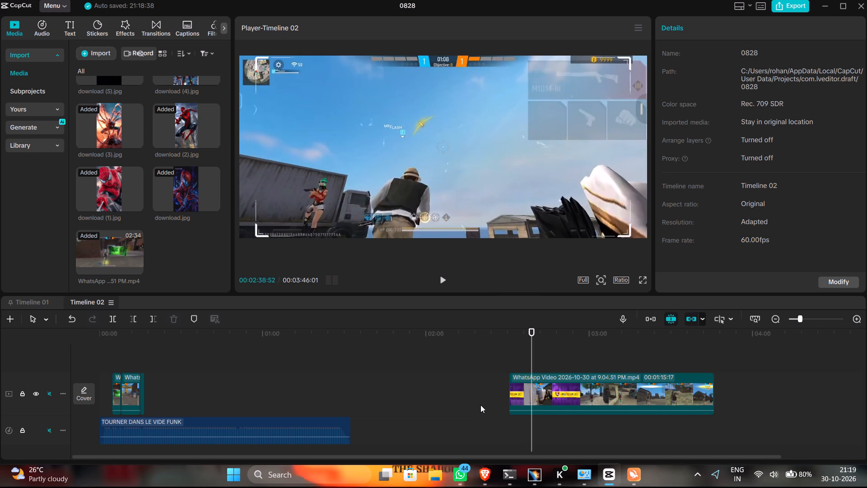
Split the long gameplay clip at 00:02:38:26, where the view tilts up to the sky just before the fight near the parked truck.
key("Left")
key("Left")
key("Left")
key("Left")
key("Left")
key("Left")
key("Left")
key("Left")
key("Left")
key("Left")
key("Left")
key("Left")
key("Left")
key("Left")
key("Left")
key("Left")
key("Left")
key("Left")
key("Left")
key("Left")
key("Left")
key("Left")
key("Left")
key("Left")
key("Left")
key("Left")
key("Left")
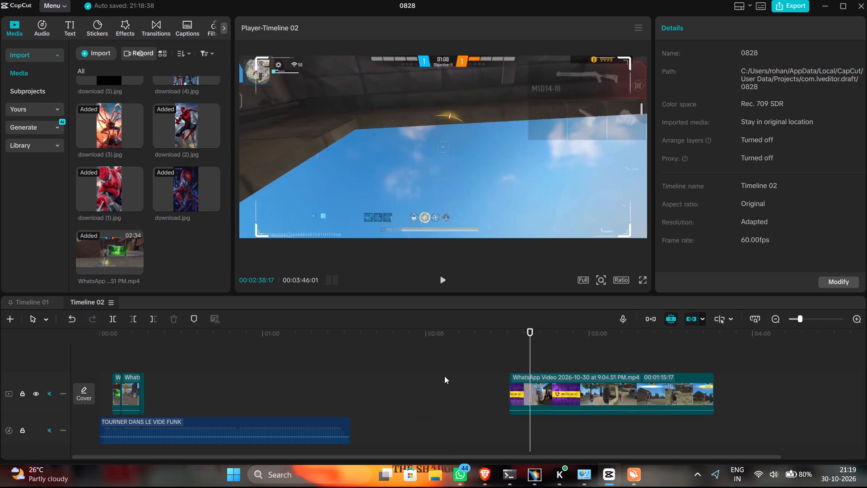
key("Right")
key("Right")
key("Right")
key("Right")
key("Right")
key("Right")
key("Right")
key("Right")
key("Right")
key("Right")
key("Right")
key("Right")
key("Right")
key("Right")
key("Right")
key("Right")
key("Right")
key("Right")
key("Right")
key("Right")
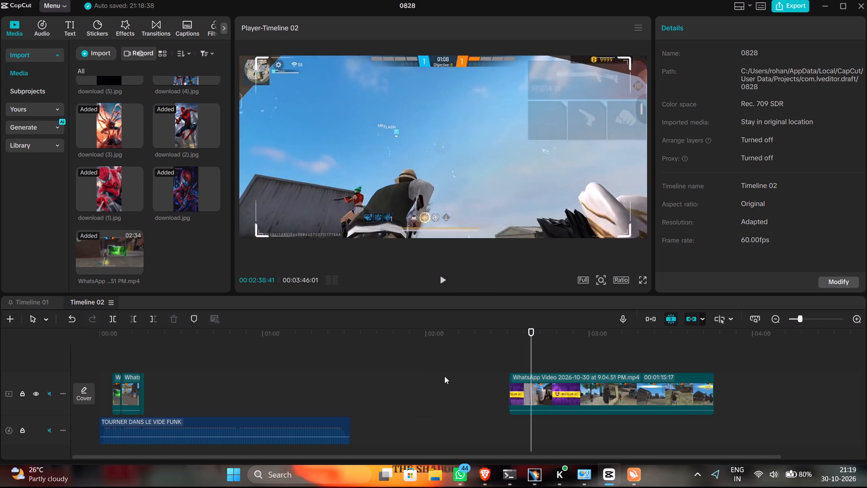
key("Left")
key("Left")
key("Left")
key("Left")
key("Left")
key("Left")
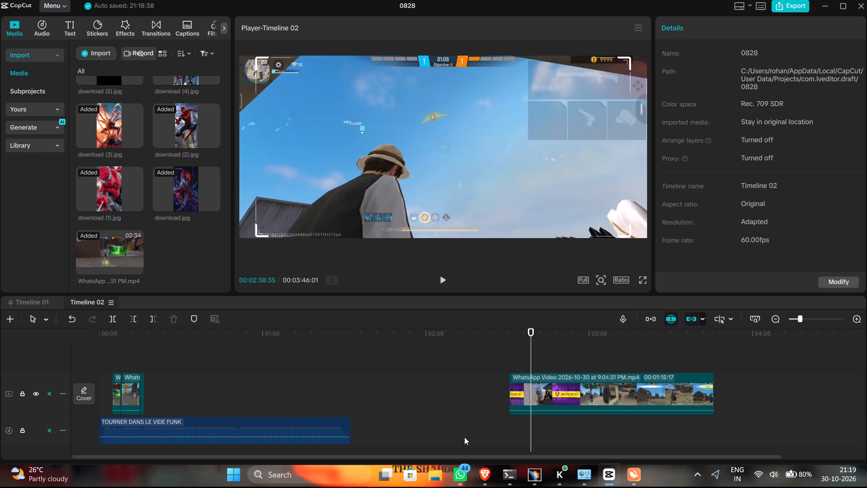
key("Left")
key("Left")
key("Left")
key("Left")
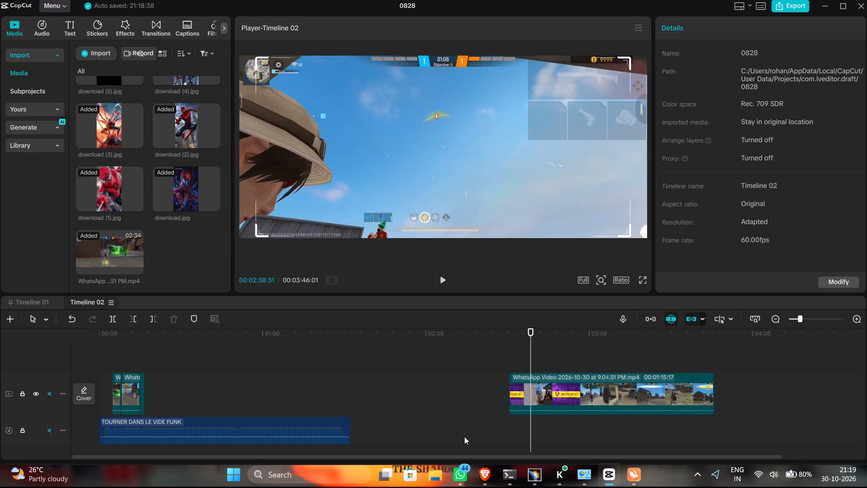
key("Left")
key("Left")
key("Left")
key("Left")
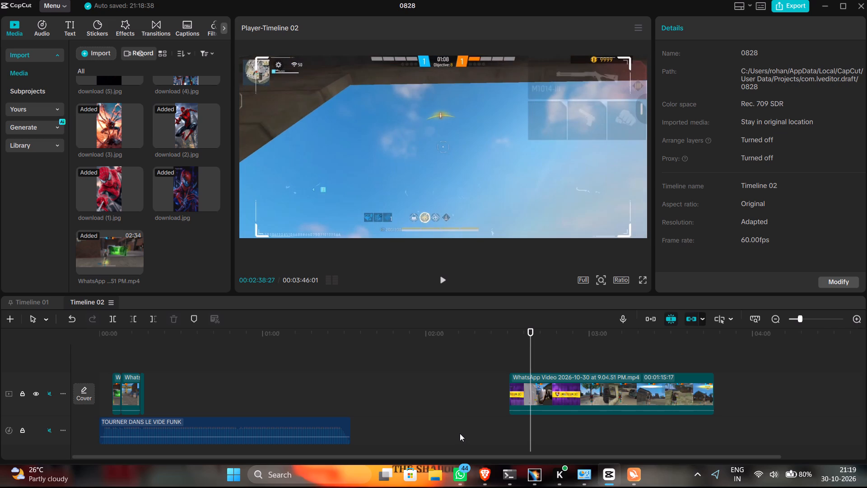
key("Left")
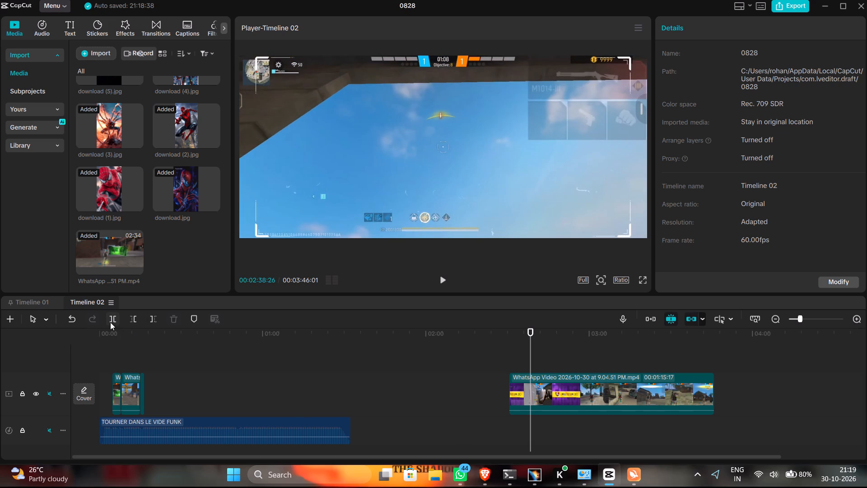
left_click(110, 322)
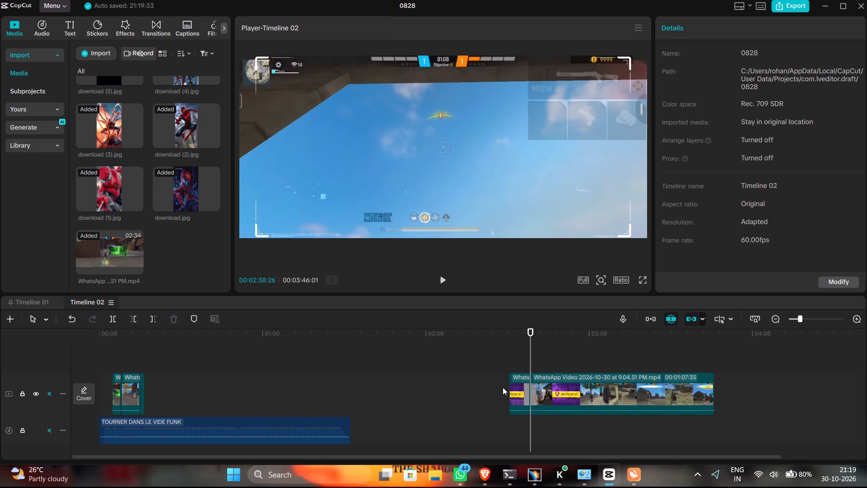
Delete the short piece of gameplay before the cut at 00:02:38:26.
left_click(512, 387)
key("Delete")
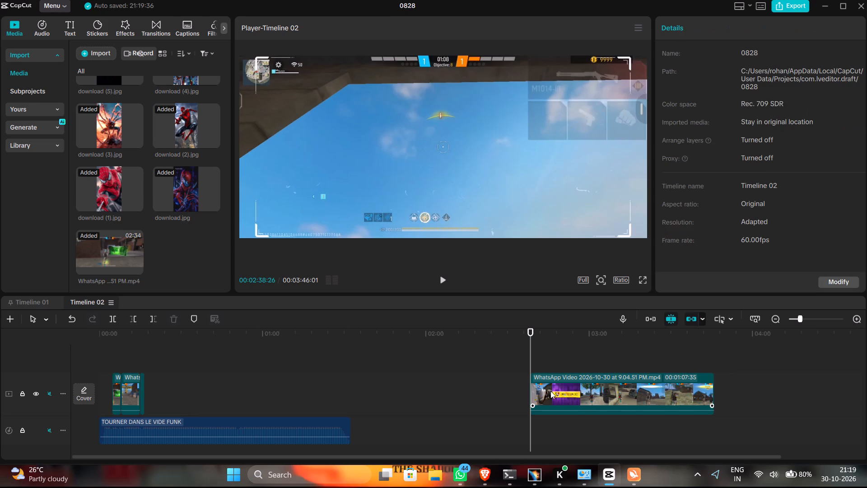
Play the long clip through the truck kill and set the playhead at 00:02:42:37, on the FLAWLESS banner before the purple MULTI ELIM. screen.
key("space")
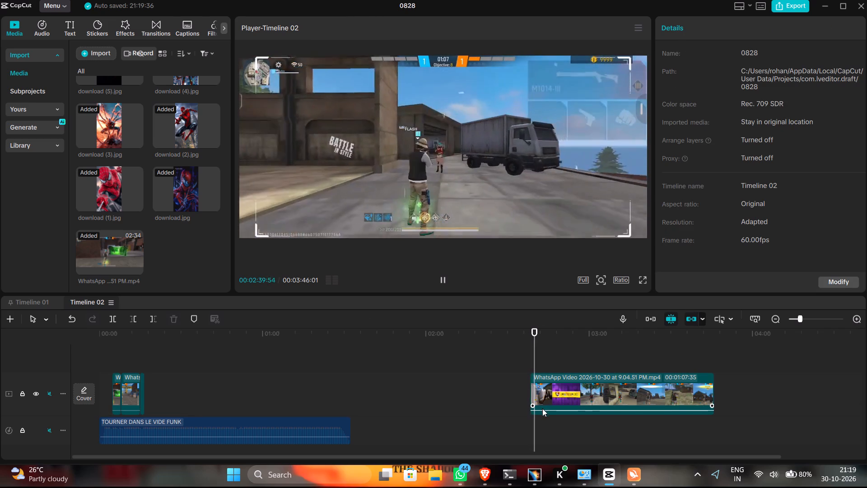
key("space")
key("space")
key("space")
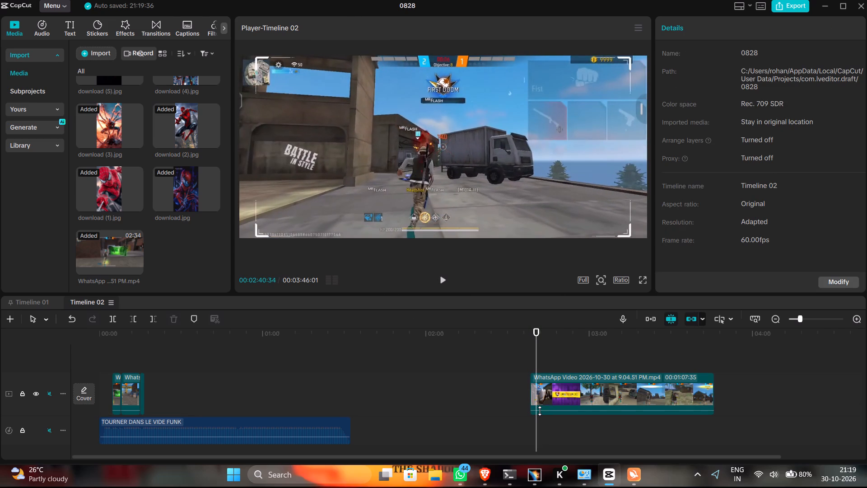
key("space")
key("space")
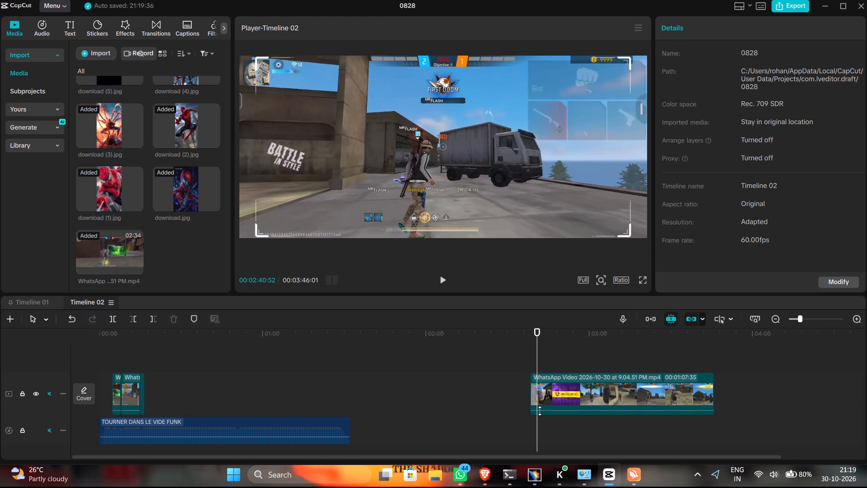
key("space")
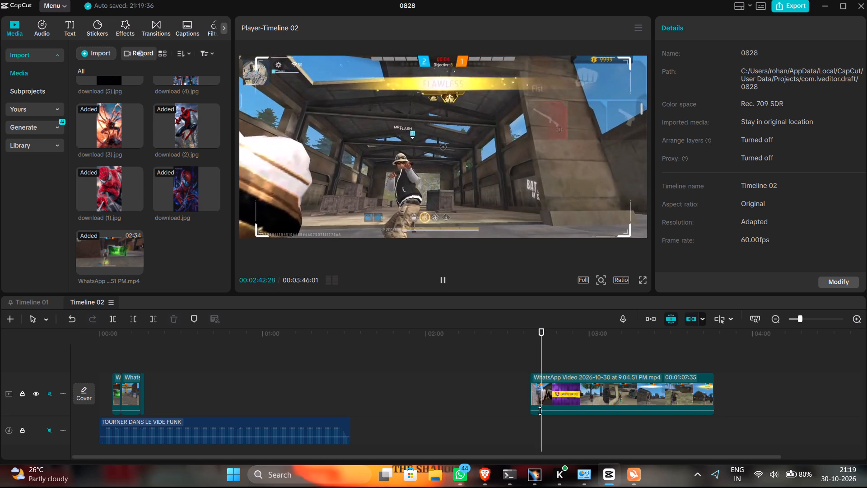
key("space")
key("Left")
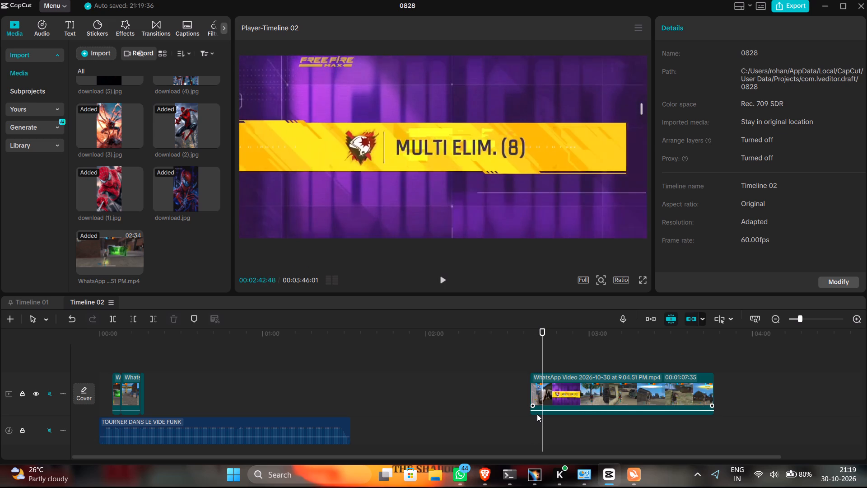
key("Left")
key("Left")
key("Left")
key("Left")
key("Left")
key("Left")
key("Left")
key("Left")
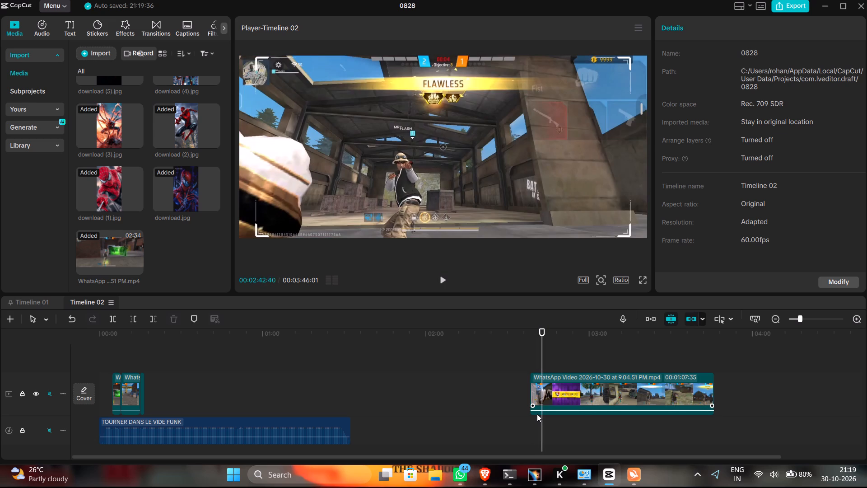
key("Left")
key("Left")
key("Left")
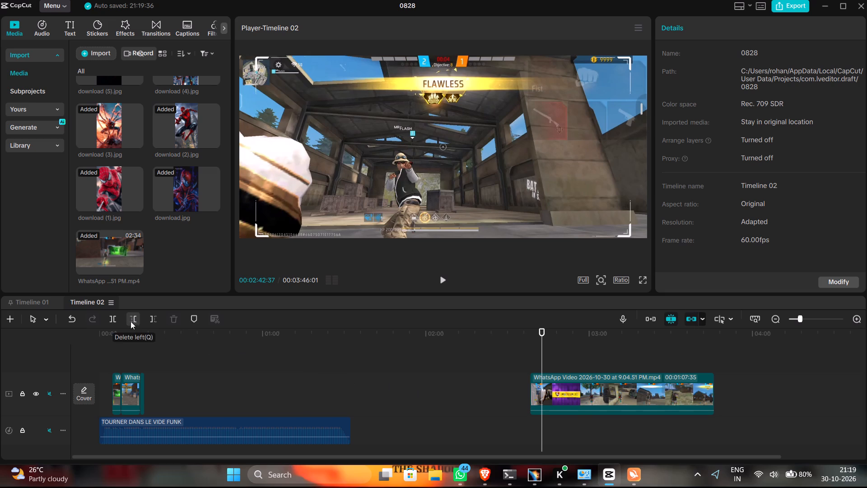
Split the long gameplay clip at 00:02:42:37, while the FLAWLESS banner is showing.
left_click(109, 321)
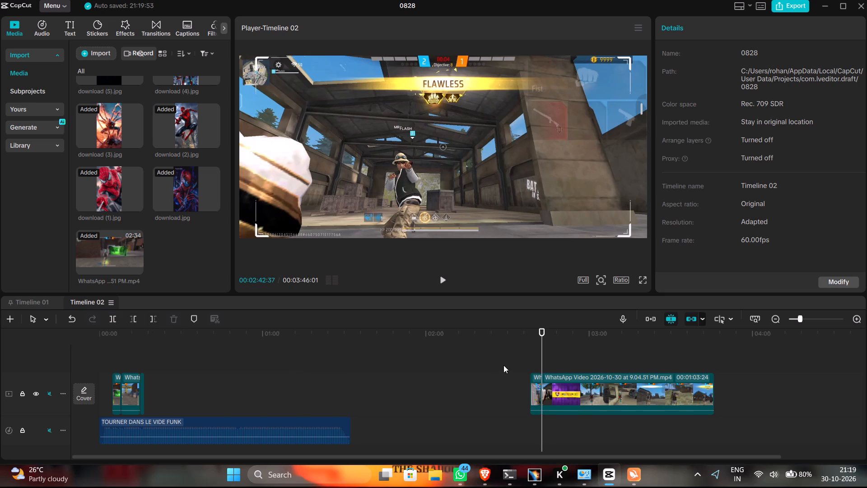
Move the short clip ending at 00:02:42:37 to sit directly after the joined opening clips.
left_click(503, 365)
left_click_drag(534, 393, 159, 389)
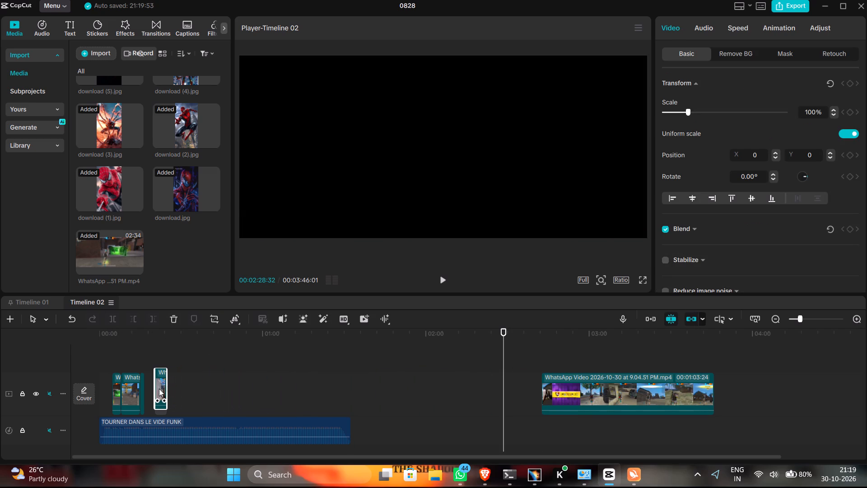
left_click_drag(159, 389, 149, 394)
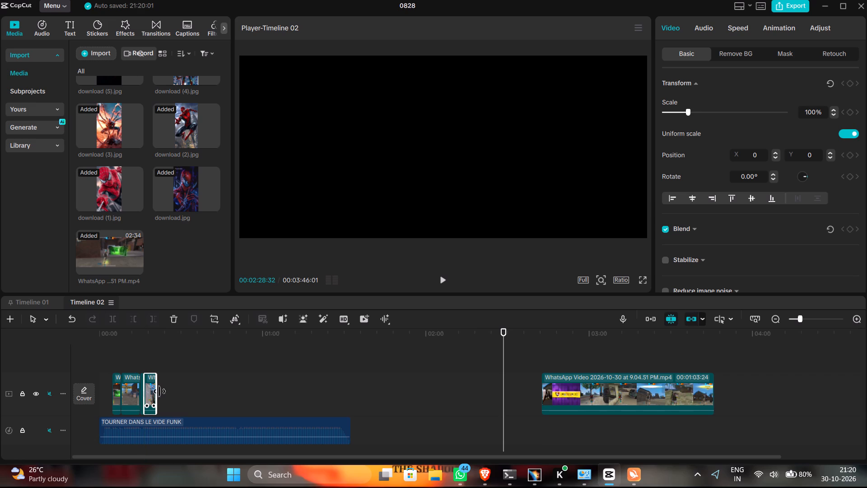
Delete the leftover sliver after the second opening clip and move the following short clip directly against the joined opening clips.
left_click_drag(151, 391, 191, 396)
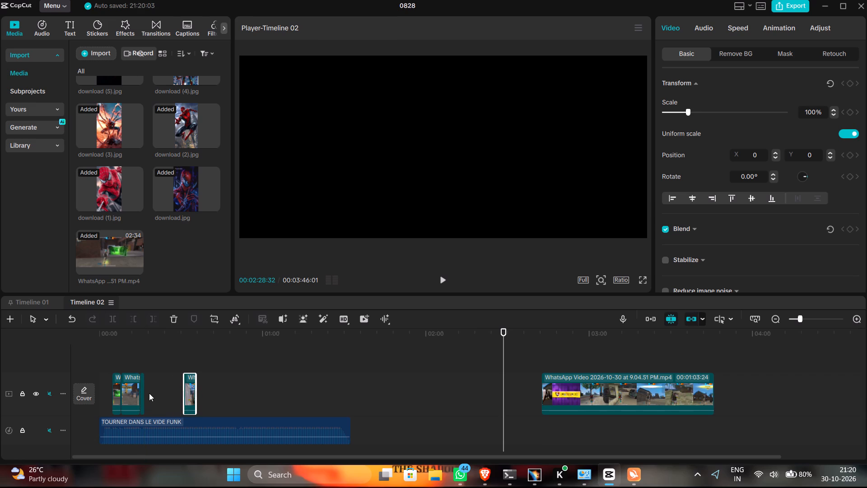
left_click(142, 393)
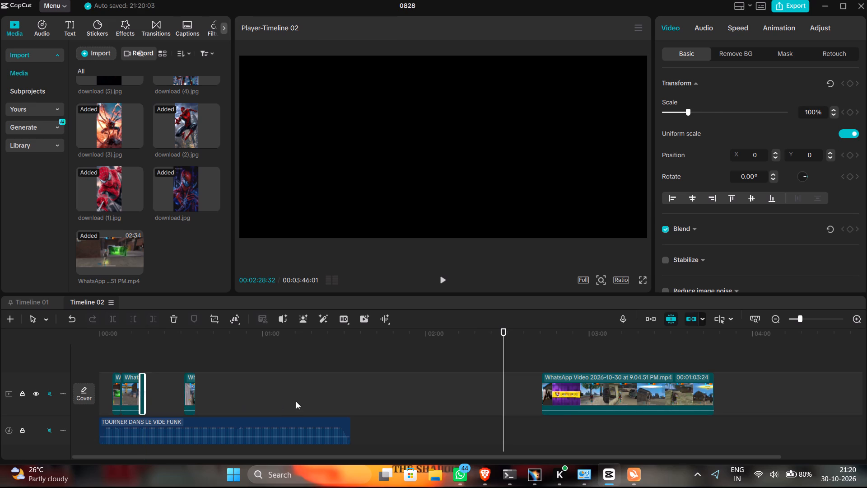
key("BackSpace")
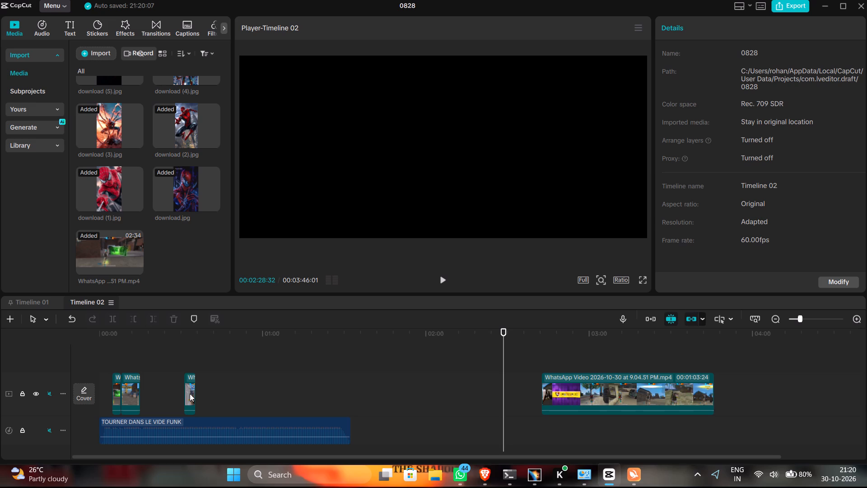
left_click_drag(190, 394, 148, 394)
left_click(187, 351)
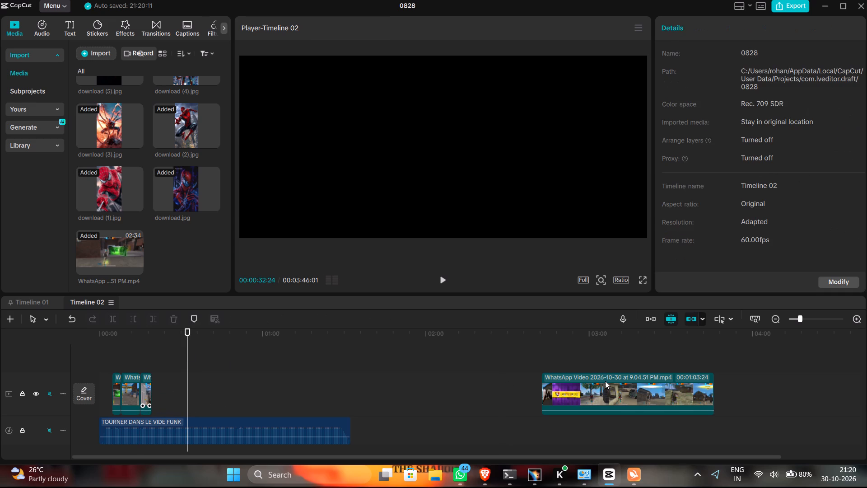
Play the remaining gameplay clip from its start to the FIRST DOOM kill, and step back through the frames to examine how the fight begins.
left_click(538, 363)
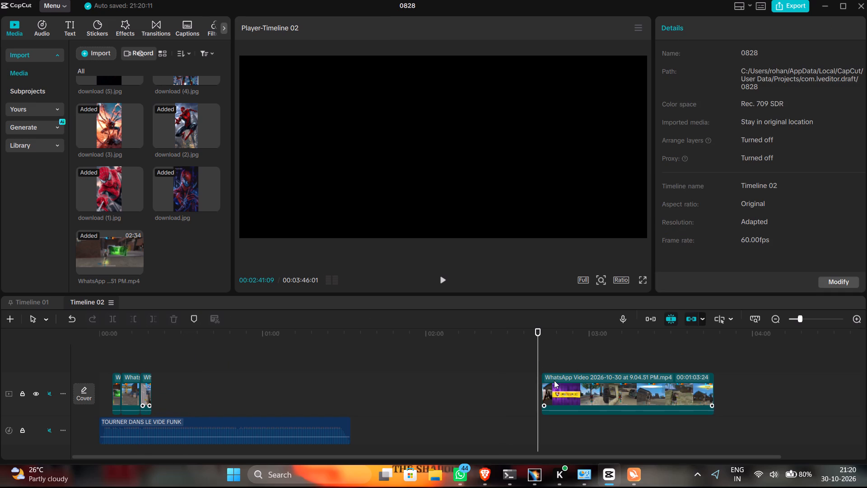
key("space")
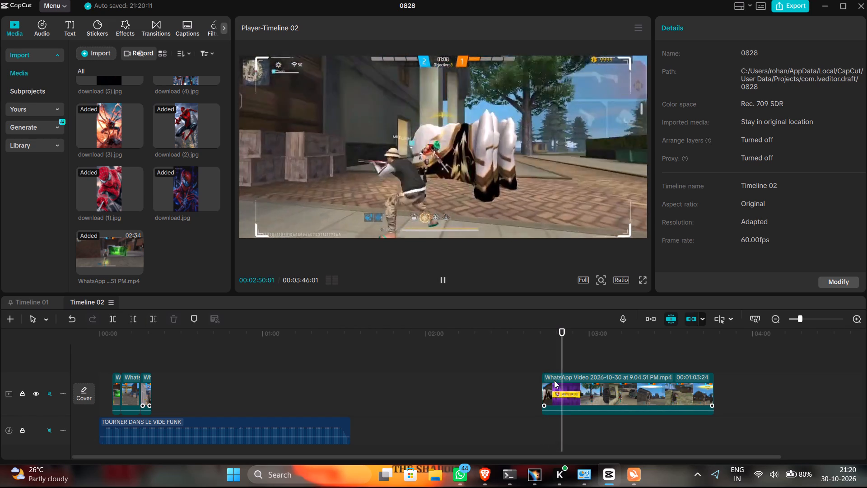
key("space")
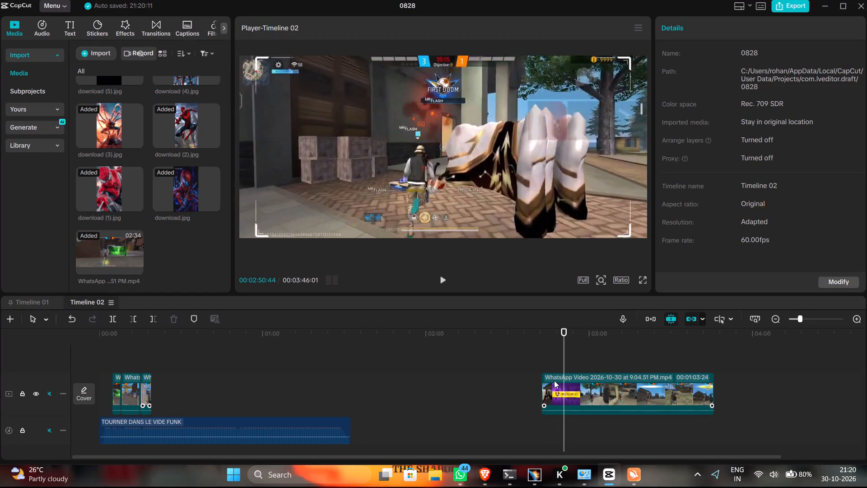
key("Left")
key("Left")
key("Left")
key("Left")
key("Left")
key("Left")
key("Left")
key("Left")
key("Left")
key("Left")
key("Left")
key("Left")
key("Left")
key("Left")
key("Left")
key("Left")
key("Left")
key("Left")
key("Left")
key("Left")
key("Left")
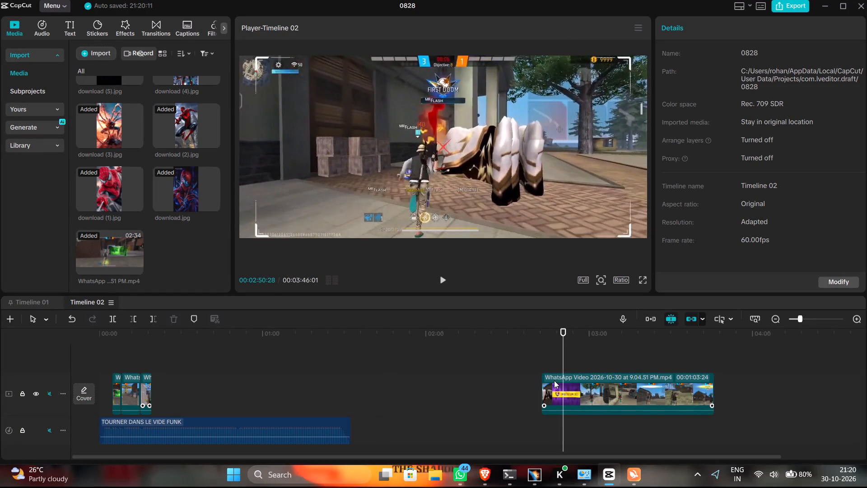
key("Left")
key("Left")
key("Left")
key("Left")
key("Left")
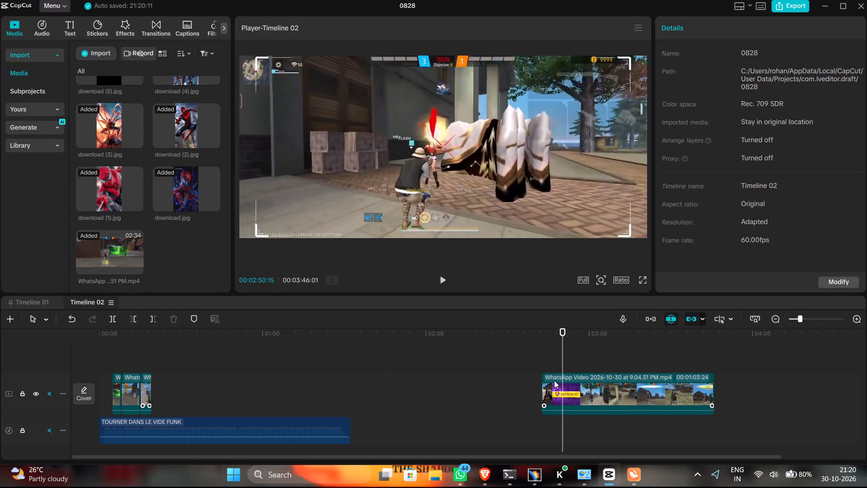
key("Left")
key("Left")
key("Left")
key("Left")
key("Left")
key("Left")
key("Left")
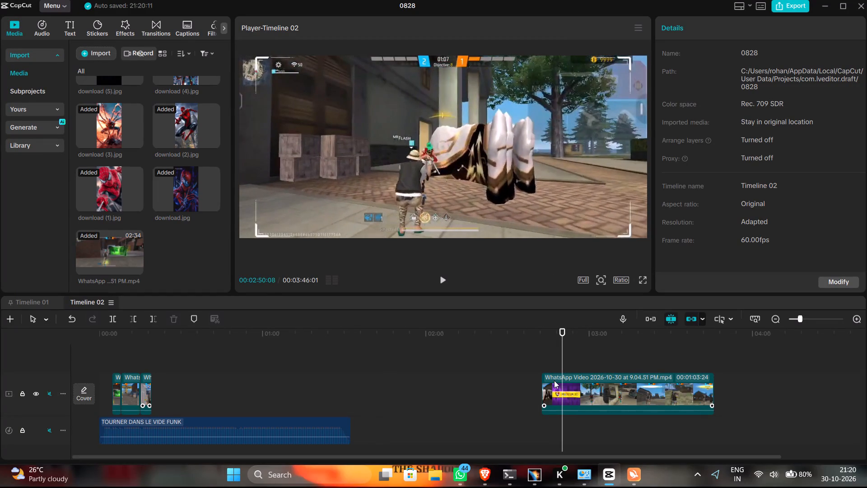
key("Left")
key("Left")
key("Left")
key("Left")
key("Left")
key("Left")
key("Left")
key("Left")
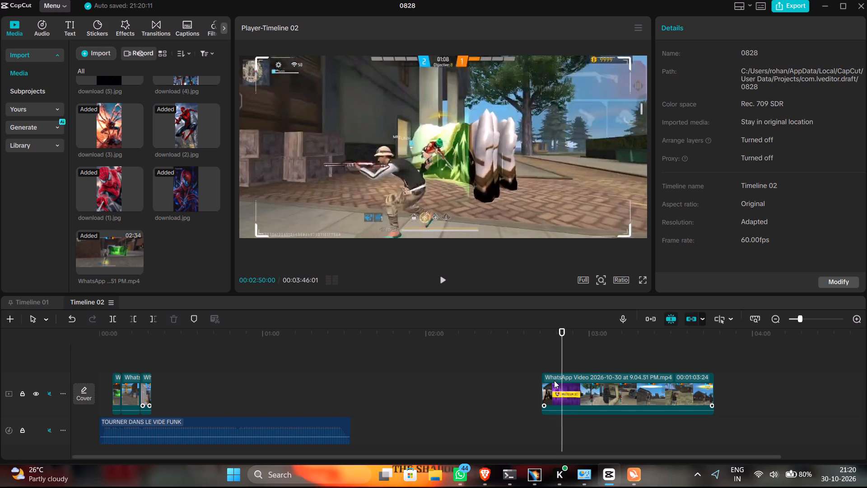
key("Left")
key("Left")
key("Left")
key("Left")
key("Left")
key("Left")
key("Left")
key("Left")
key("Left")
key("Left")
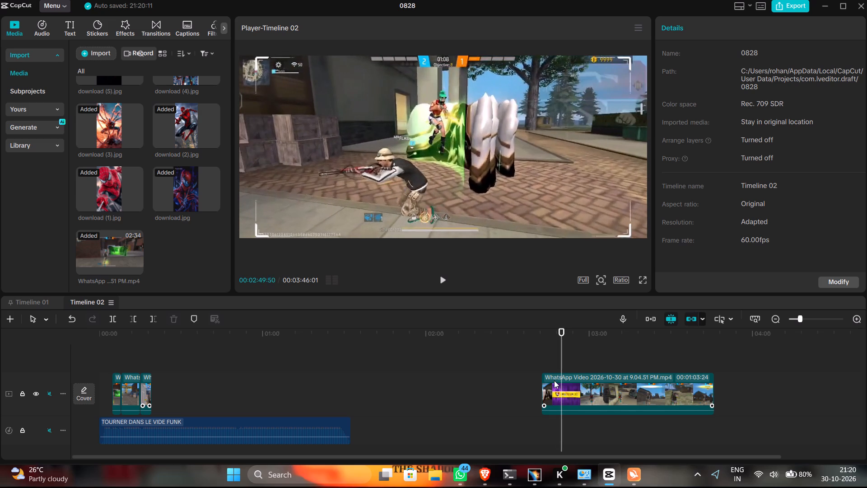
key("Left")
key("Left")
key("Left")
key("Left")
key("Left")
key("Left")
key("Left")
key("Left")
key("Left")
key("Left")
key("Left")
key("Left")
key("Left")
key("Left")
key("Left")
key("Left")
key("Left")
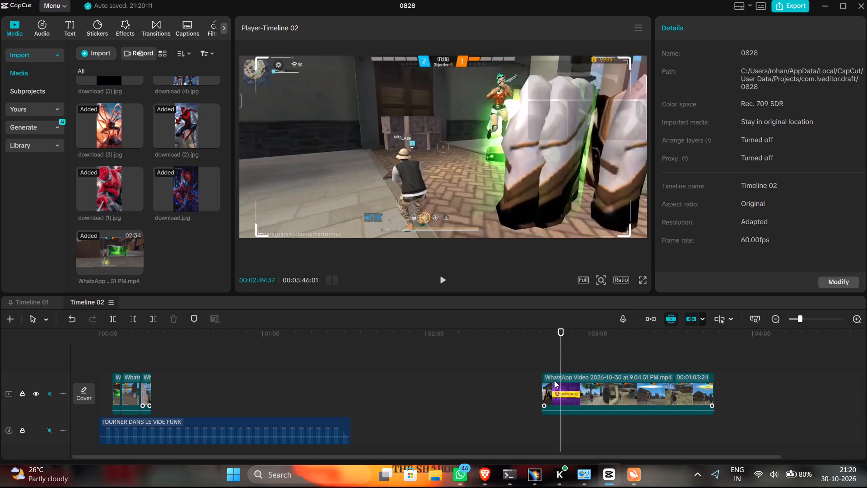
key("Left")
key("Left")
key("Left")
key("Left")
key("Left")
key("Left")
key("Left")
key("Left")
key("Left")
key("Left")
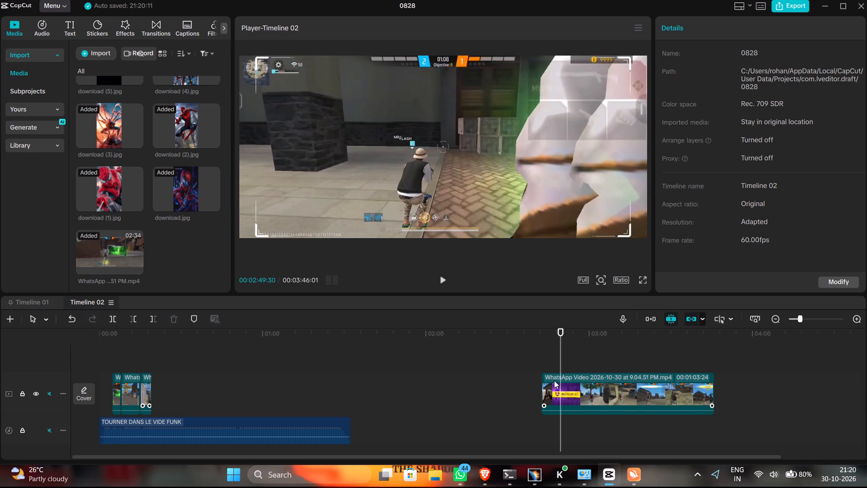
key("Left")
key("Left")
key("Left")
key("Left")
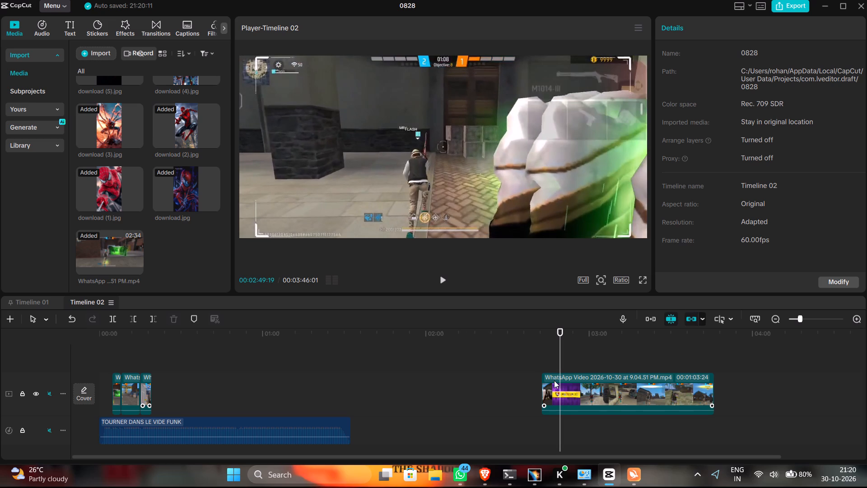
key("Left")
key("Left")
key("Left")
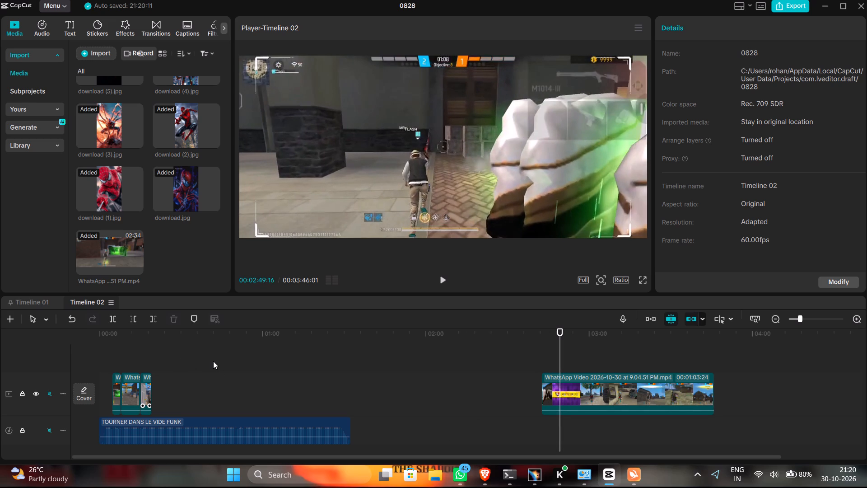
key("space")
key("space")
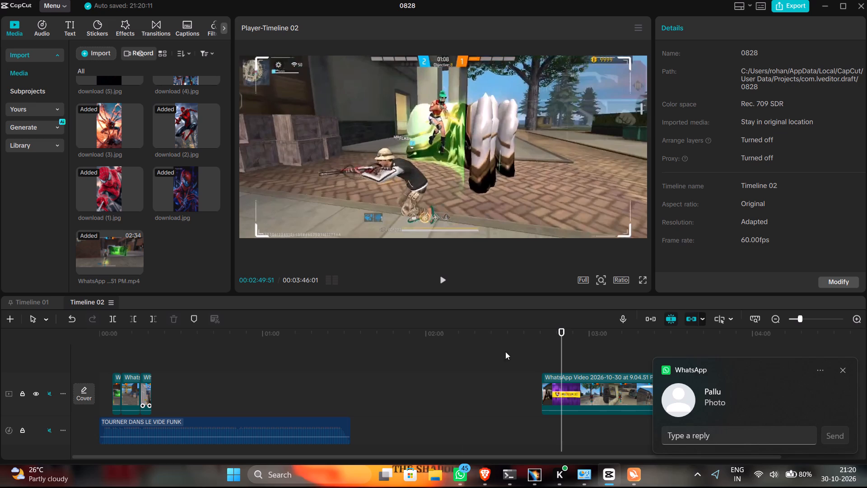
Play on to THE SAVIOR banner, go back to the lead-up to that kill, and split the gameplay clip at 00:02:59:18.
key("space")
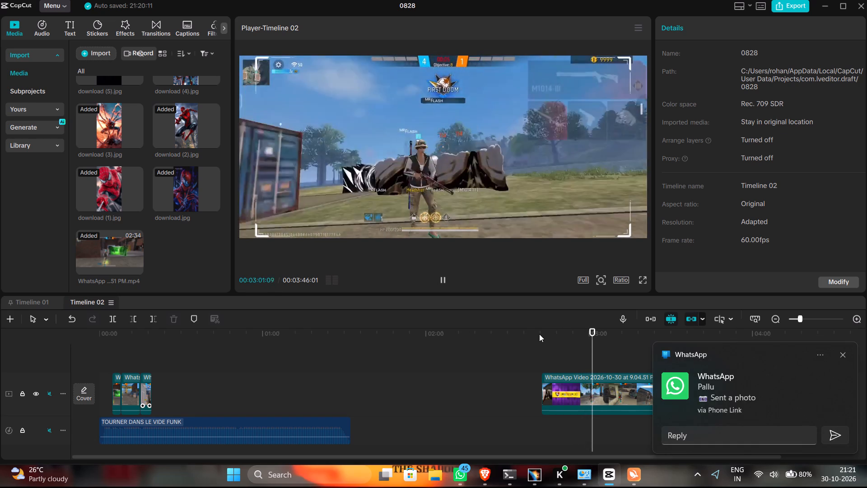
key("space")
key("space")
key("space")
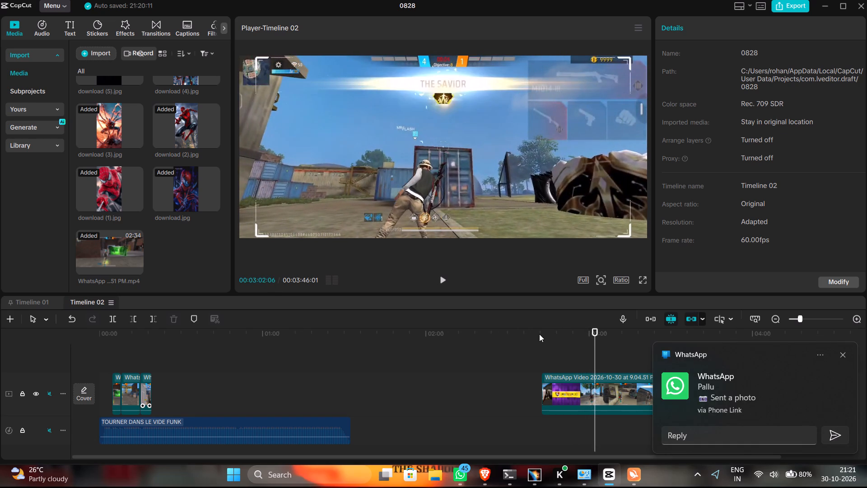
key("Left")
key("Left")
key("Left")
key("Left")
key("Left")
key("Left")
key("Left")
key("Left")
key("Left")
key("Left")
key("Left")
key("Left")
key("Left")
key("Left")
key("Left")
key("Left")
key("Left")
key("Left")
key("Left")
key("Left")
key("Left")
key("Left")
key("Left")
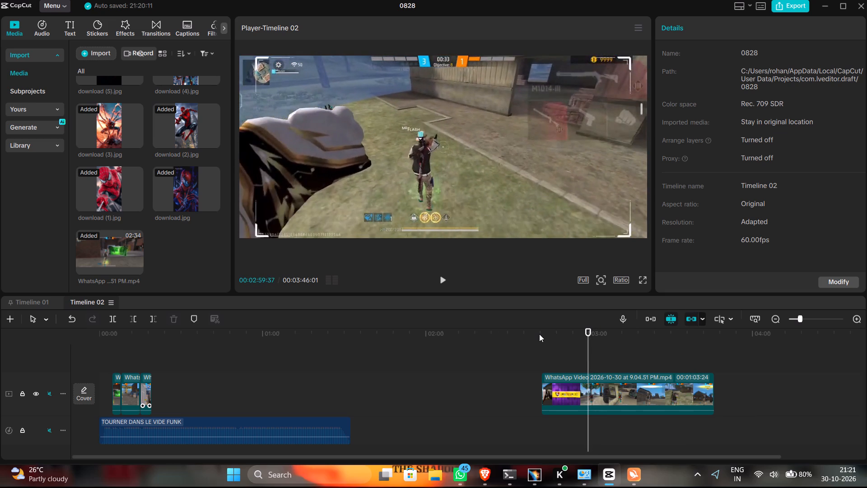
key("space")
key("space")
key("Left")
key("Left")
key("Left")
key("Left")
key("Left")
key("Left")
key("Left")
key("Left")
key("Left")
key("Left")
key("Left")
key("Left")
key("Left")
key("Left")
key("Left")
key("Left")
key("Left")
key("Left")
key("Left")
key("Left")
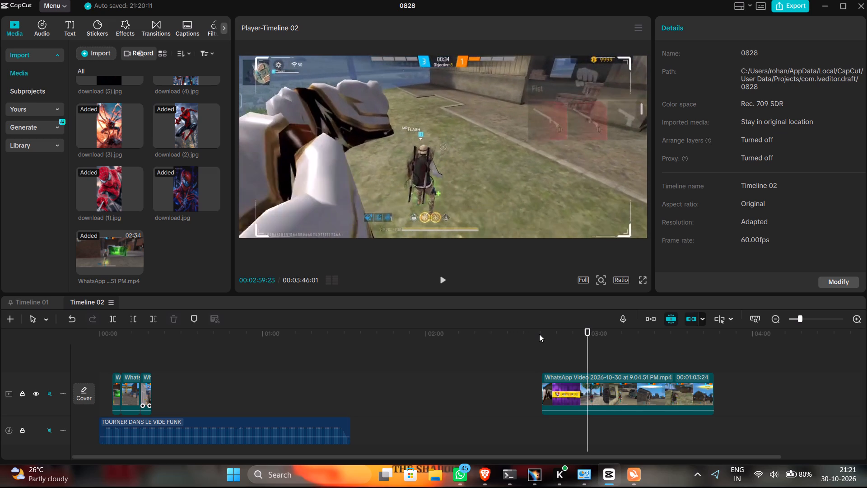
key("Left")
key("Left")
key("Left")
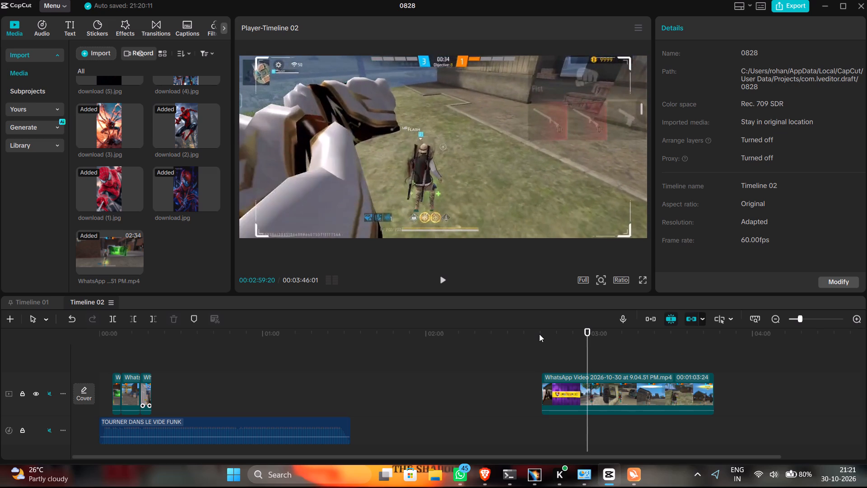
key("Left")
key("Left")
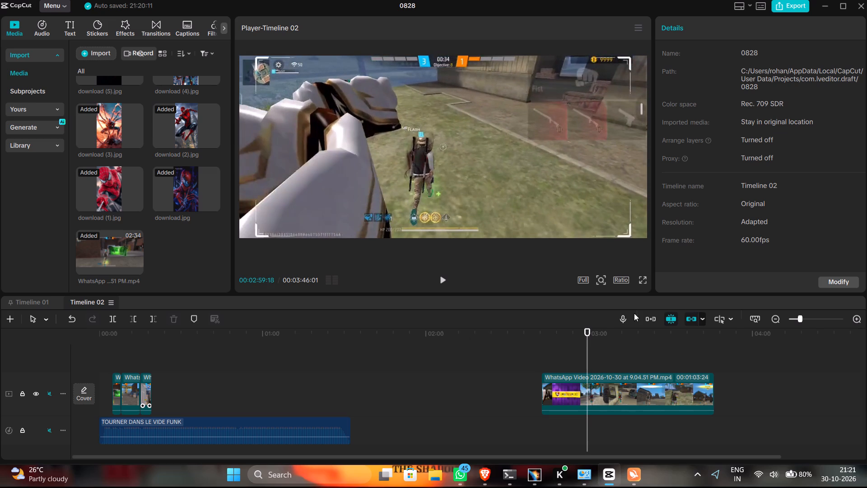
left_click(115, 324)
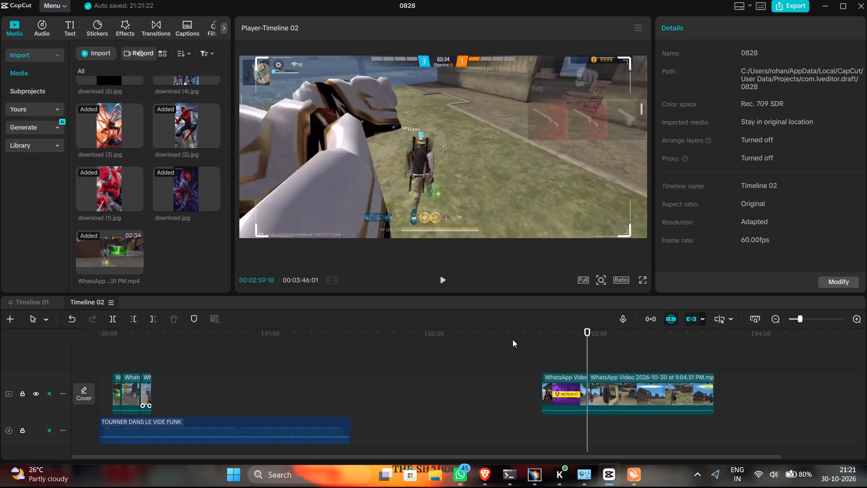
Delete the part of the long gameplay clip before the cut at 00:02:59:18.
left_click(572, 398)
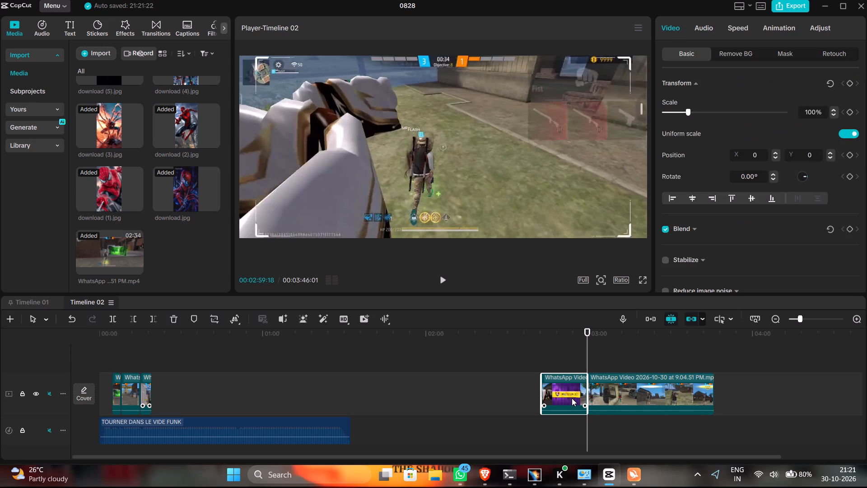
key("Delete")
Split the long gameplay clip at 00:03:02:48, while the FLAWLESS banner is showing.
key("space")
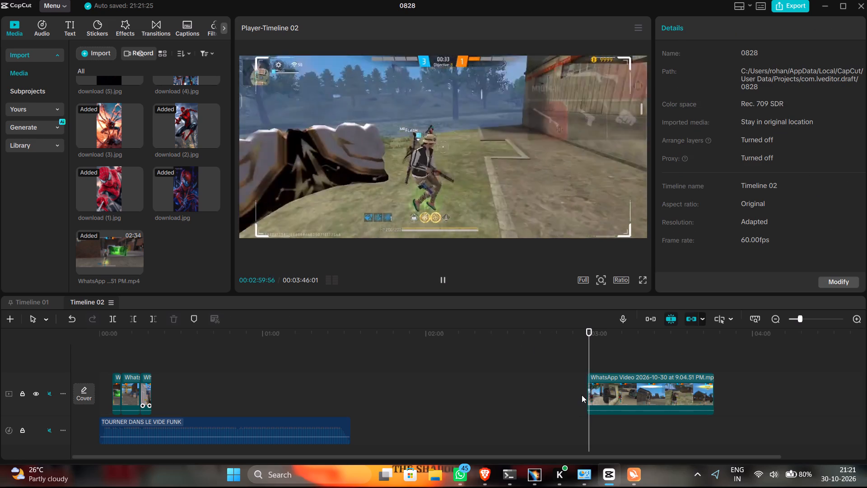
key("space")
key("space")
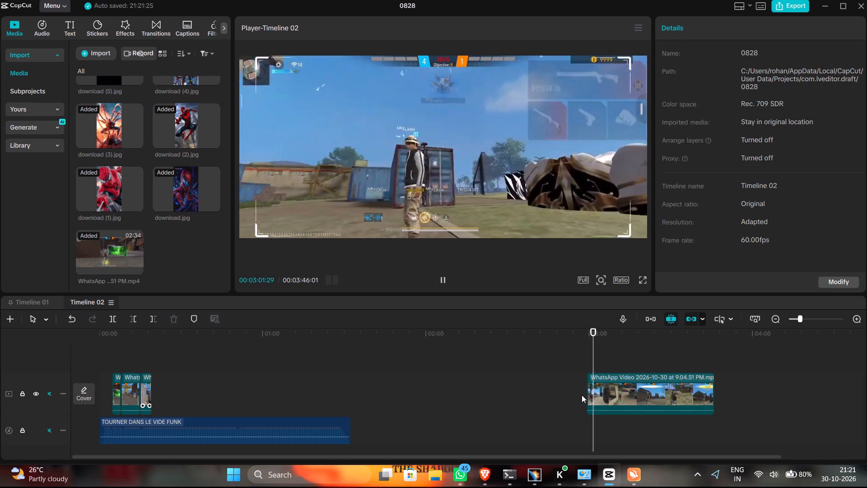
key("space")
key("space")
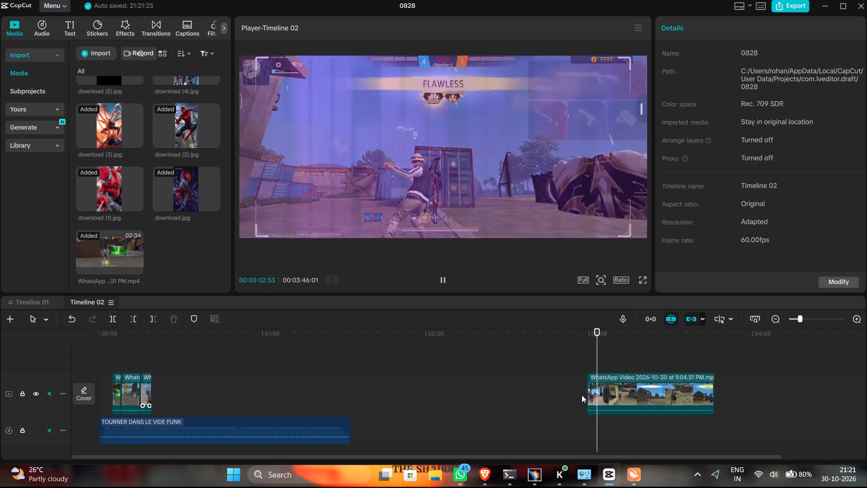
key("space")
key("Left")
key("Left")
key("Left")
key("Left")
key("Left")
key("Left")
key("Left")
key("Left")
key("Left")
key("Left")
key("Left")
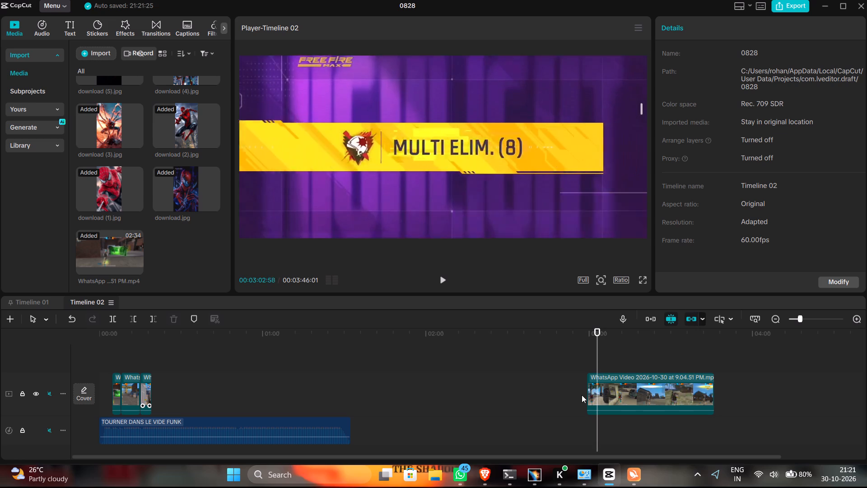
key("Left")
key("Left")
key("Left")
key("Left")
key("Left")
key("Left")
key("Left")
key("Left")
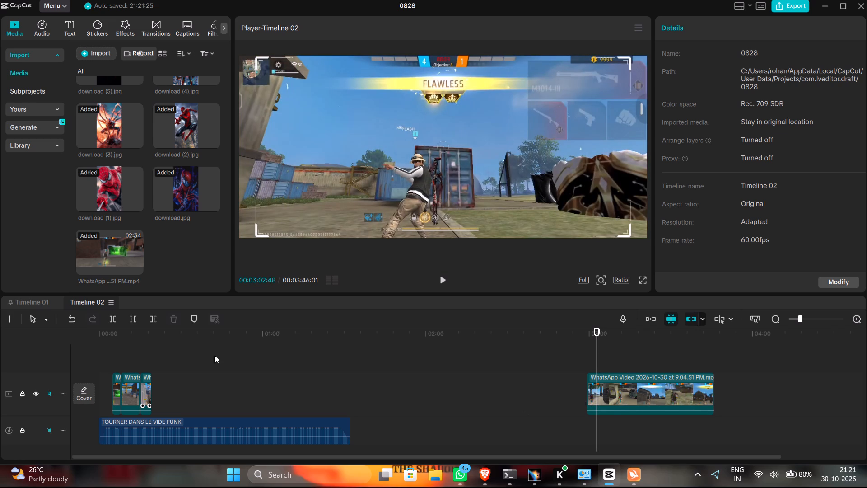
left_click(117, 324)
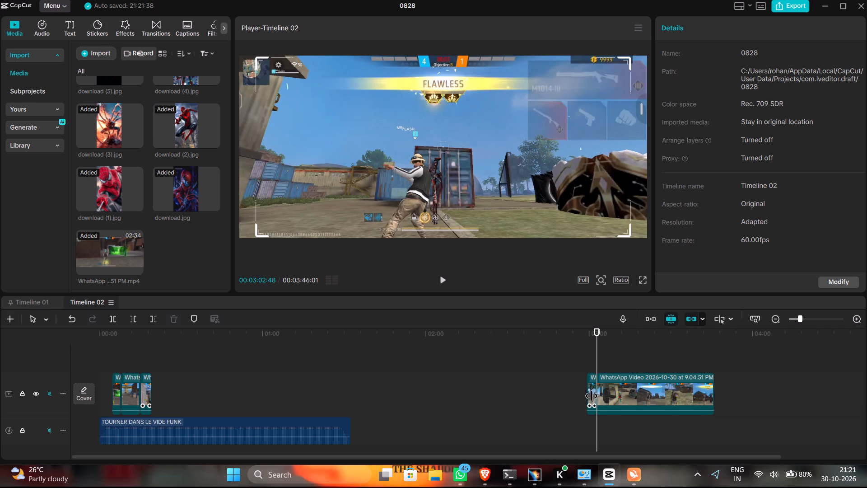
Move the short clip ending at 00:03:02:48 to sit directly after the joined opening clips.
left_click(592, 396)
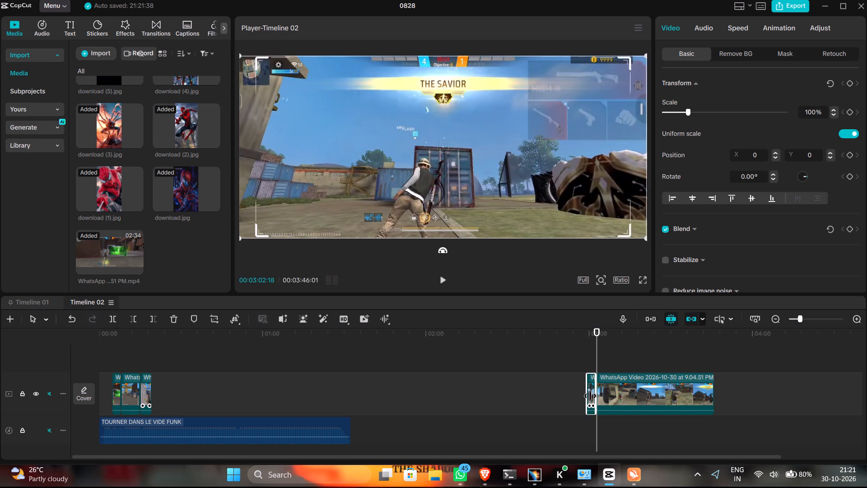
Move the short clip ending at 00:03:02:48 to sit directly after the joined opening clips.
left_click(617, 360)
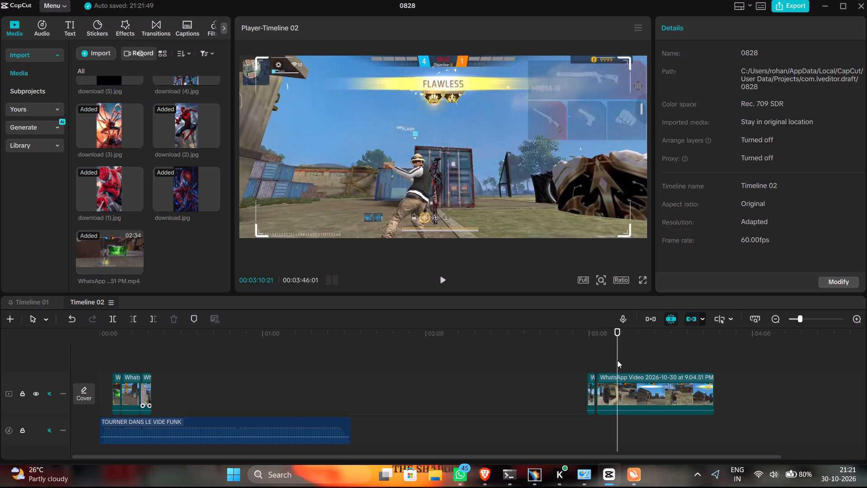
left_click_drag(592, 378, 605, 380)
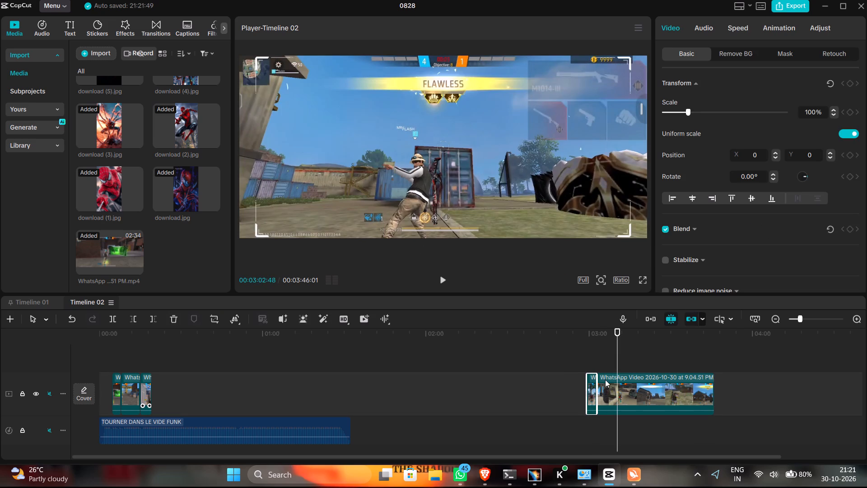
left_click_drag(605, 380, 606, 380)
left_click_drag(592, 381, 483, 385)
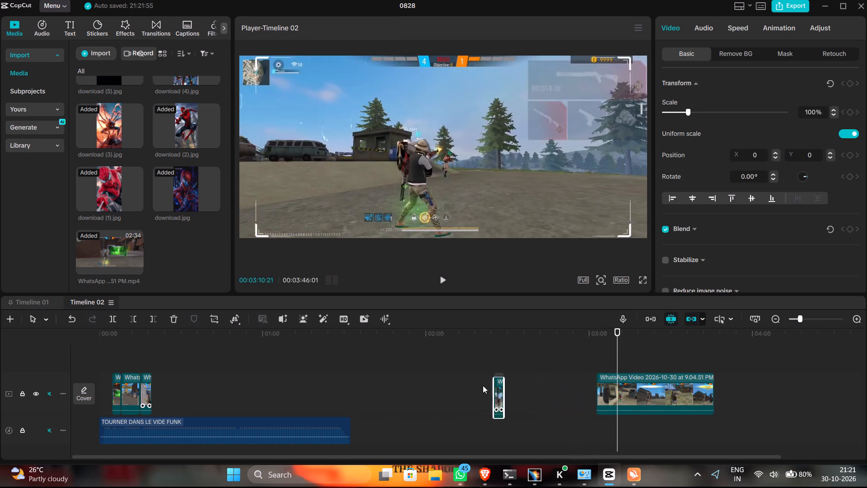
left_click_drag(483, 385, 162, 380)
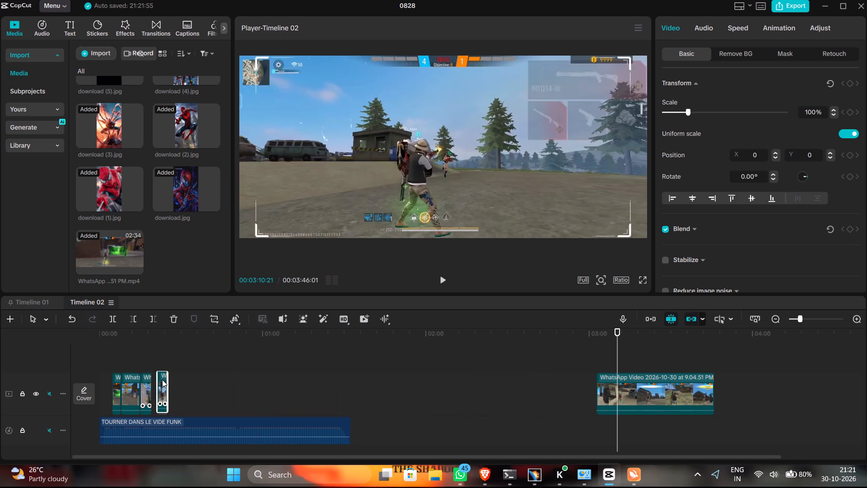
left_click_drag(162, 380, 158, 382)
Play back the end of the joined opening clips to check how the newly added clip follows on.
left_click(122, 366)
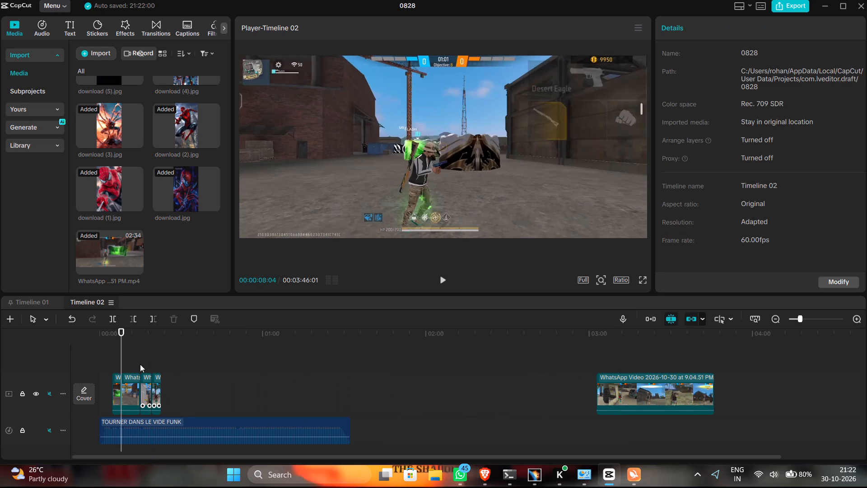
left_click(146, 364)
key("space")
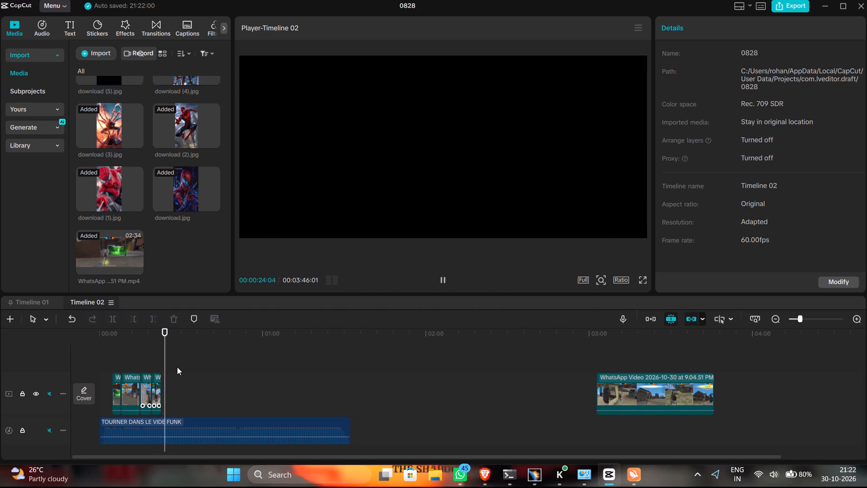
Play the remaining long gameplay clip from just before its start to look for the next kill moment.
left_click(589, 363)
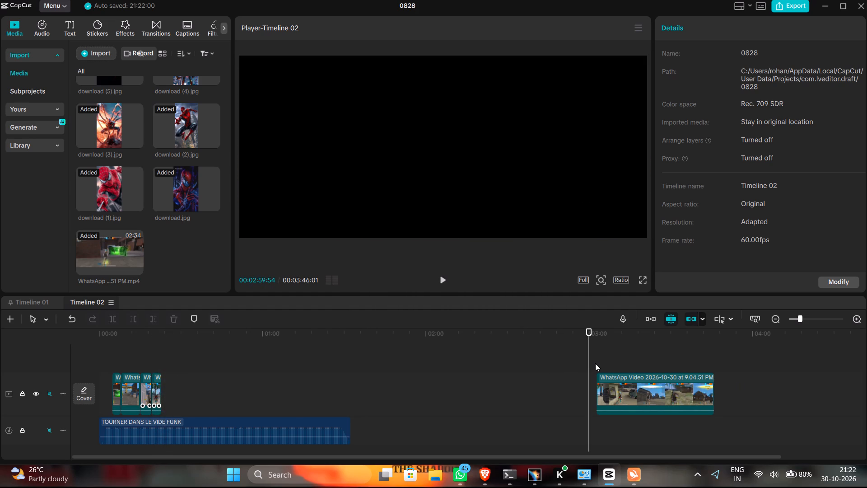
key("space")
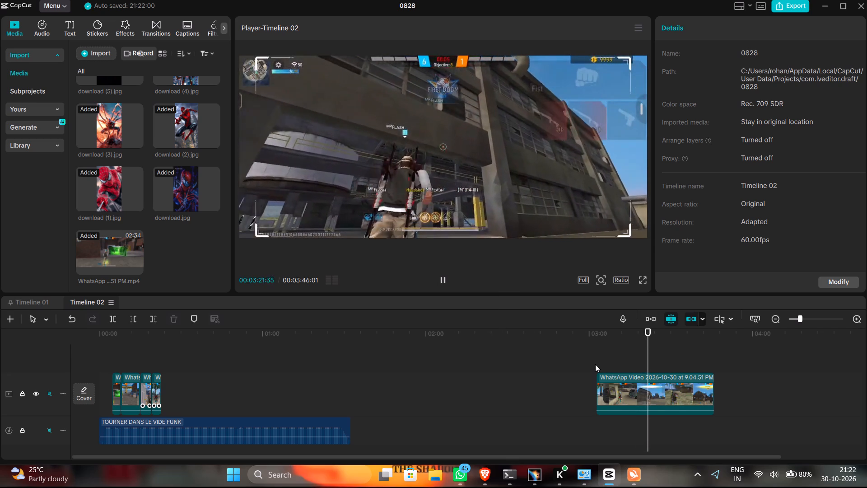
Play the long clip through its remaining rounds to the BOOYAH title, and step back through the frames to examine the final kill.
key("space")
key("space")
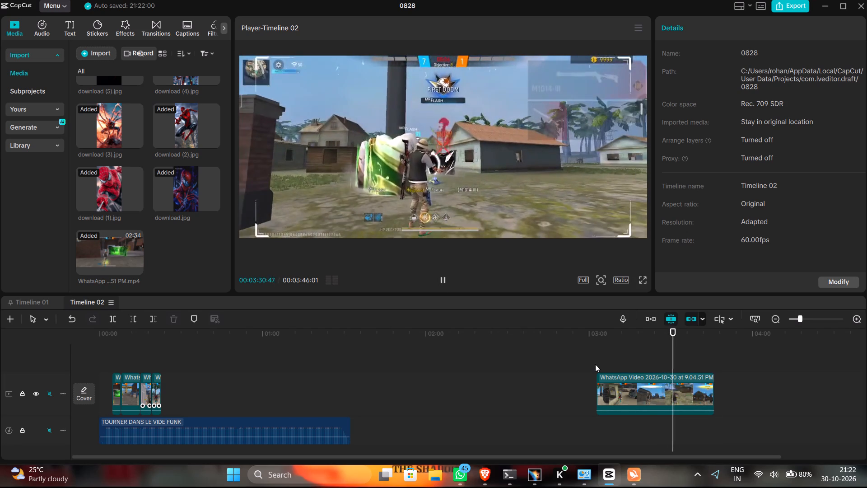
key("space")
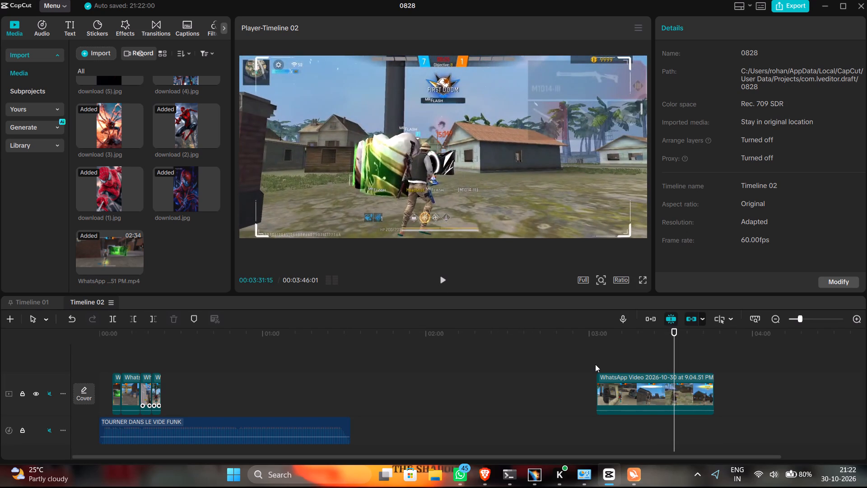
key("space")
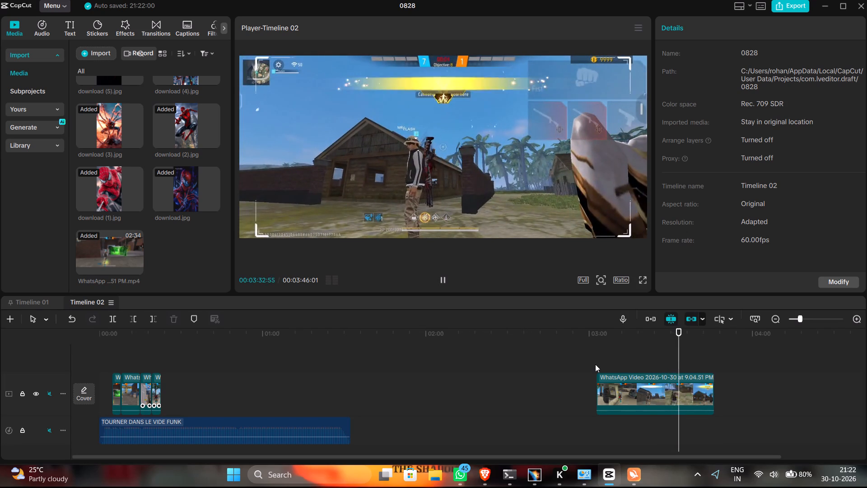
key("space")
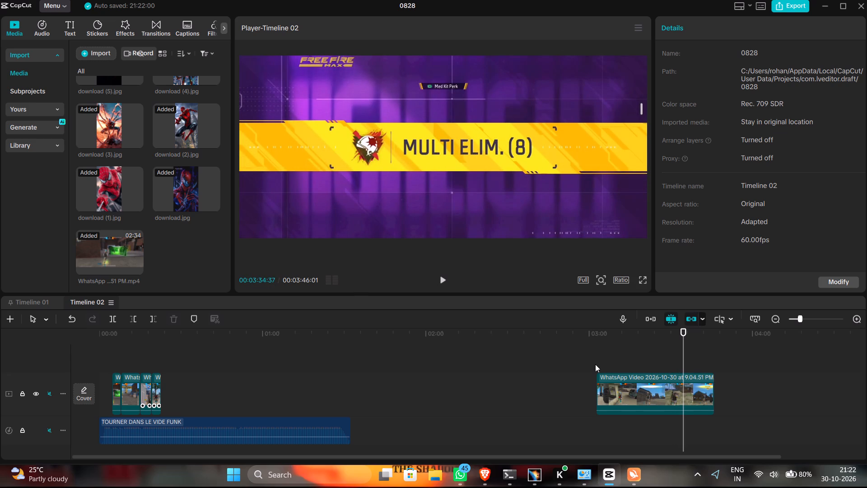
key("space")
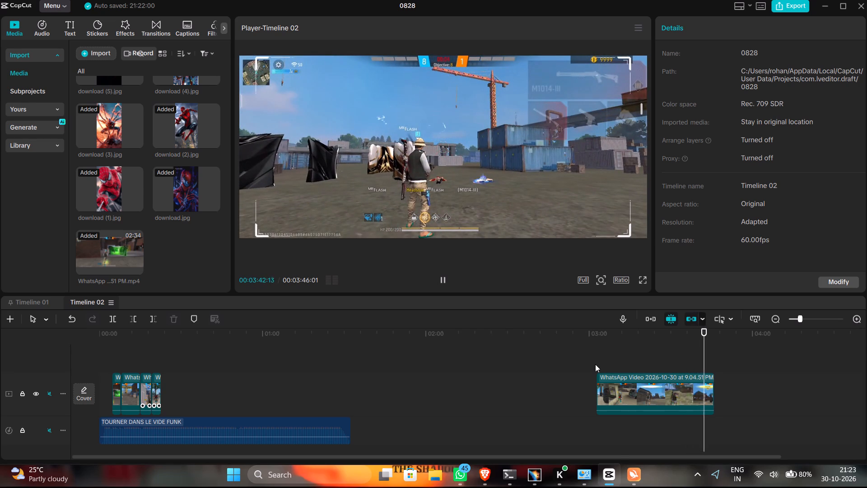
key("space")
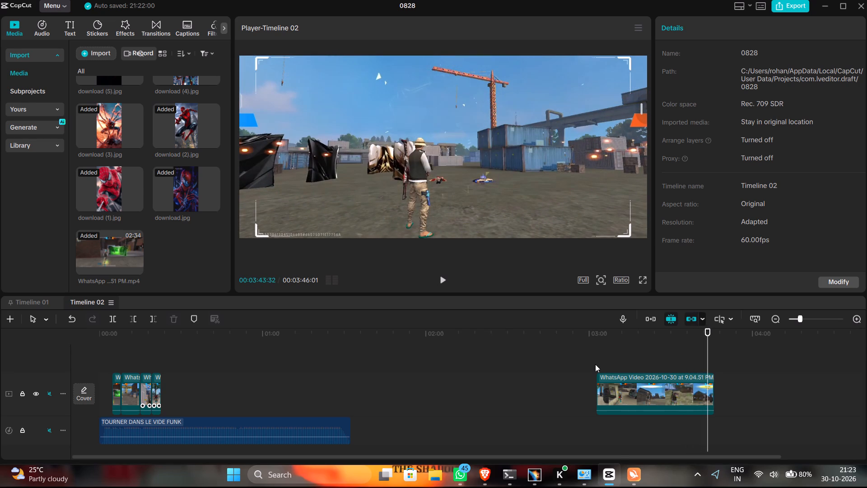
key("Left")
key("Left")
key("Left")
key("Left")
key("Left")
key("Left")
key("Left")
key("Left")
key("Left")
key("Left")
key("Left")
key("Left")
key("Left")
key("Left")
key("Left")
key("Left")
key("Left")
key("Left")
key("Left")
key("Left")
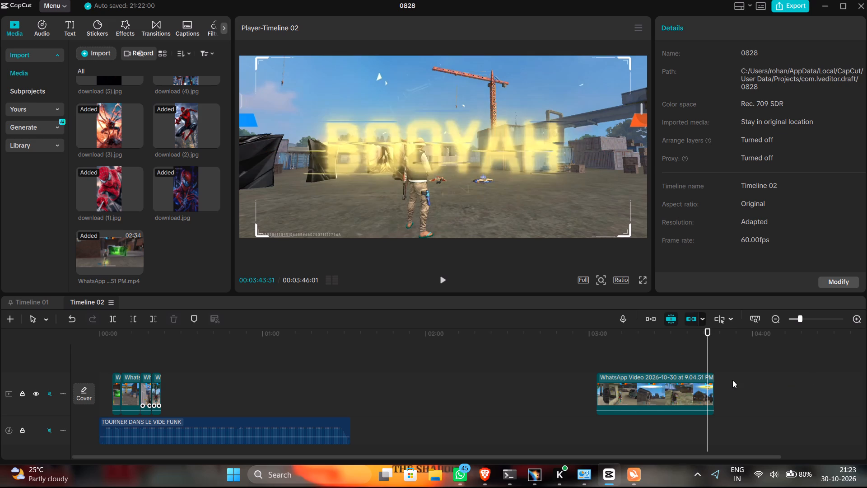
Split the long gameplay clip at 00:03:39:32, just before the final fight among the containers.
left_click(690, 364)
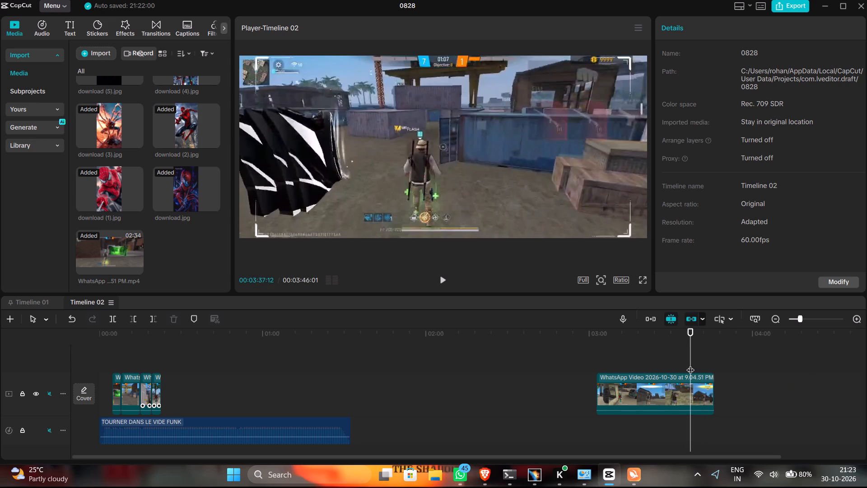
key("space")
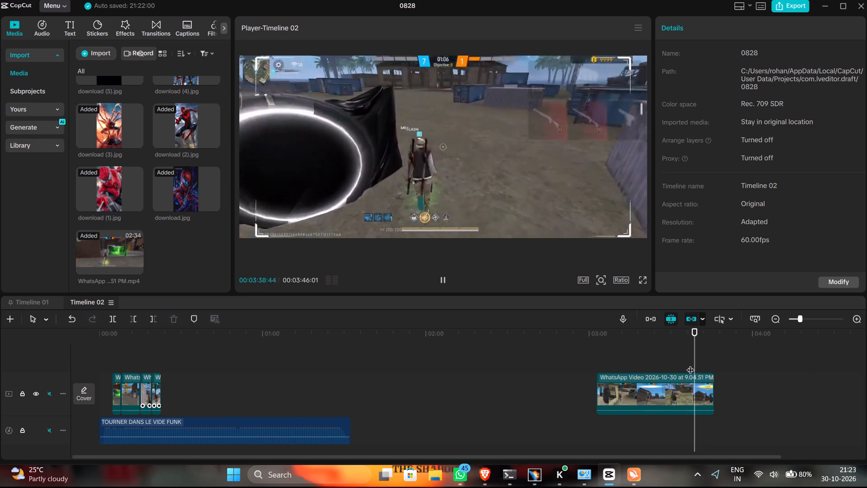
key("space")
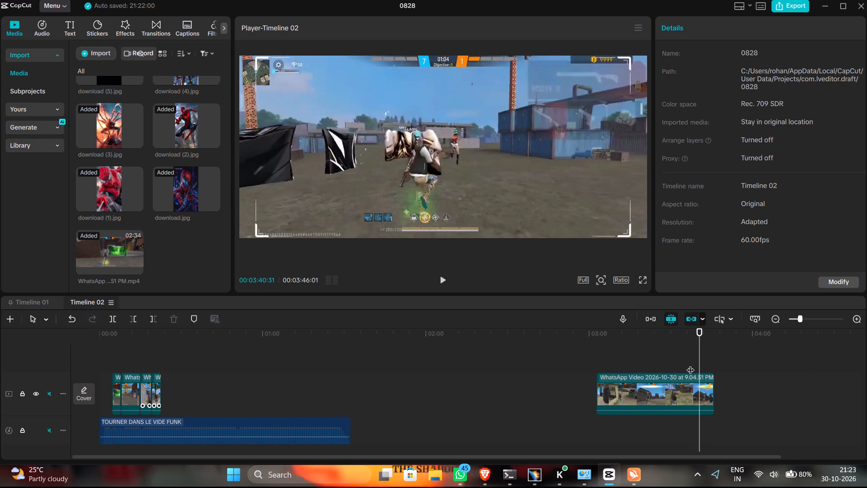
key("Left")
key("Left")
key("Left")
key("Left")
key("Left")
key("Left")
key("Left")
key("Left")
key("Left")
key("Left")
key("Left")
key("Left")
key("Left")
key("Left")
key("Left")
key("Left")
key("Left")
key("Left")
key("Left")
key("Left")
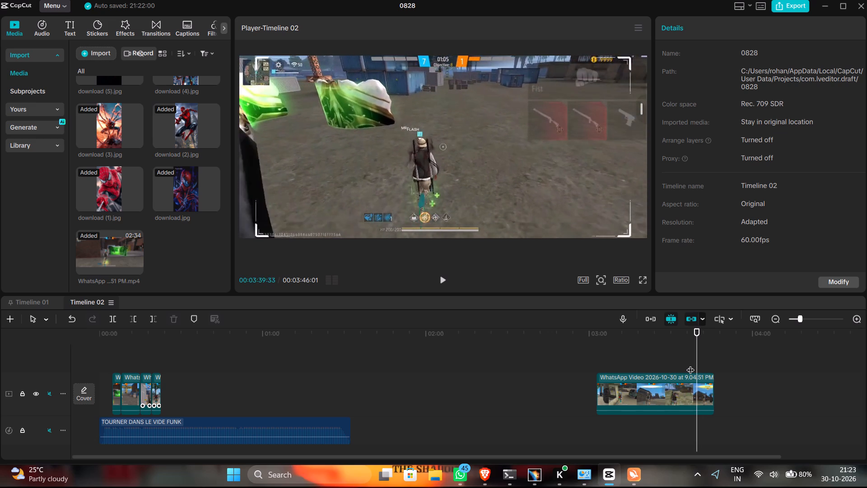
key("Left")
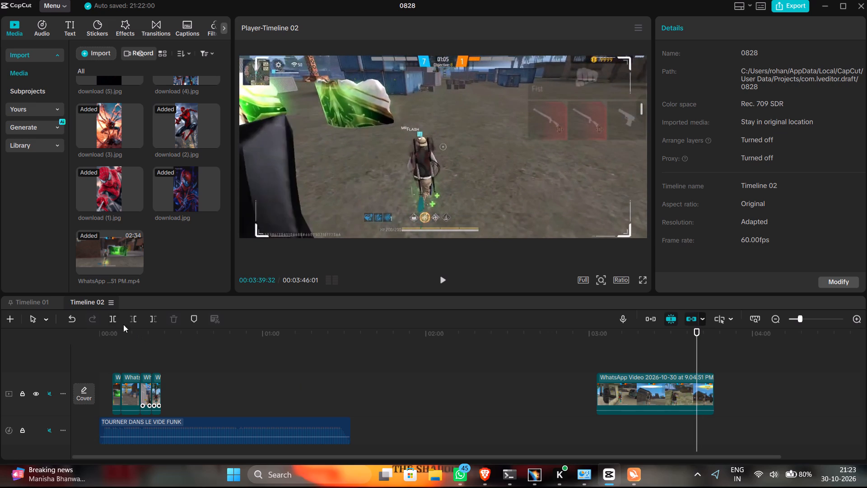
left_click(117, 320)
Delete the part of the long gameplay clip before the cut at 00:03:39:32.
left_click(667, 388)
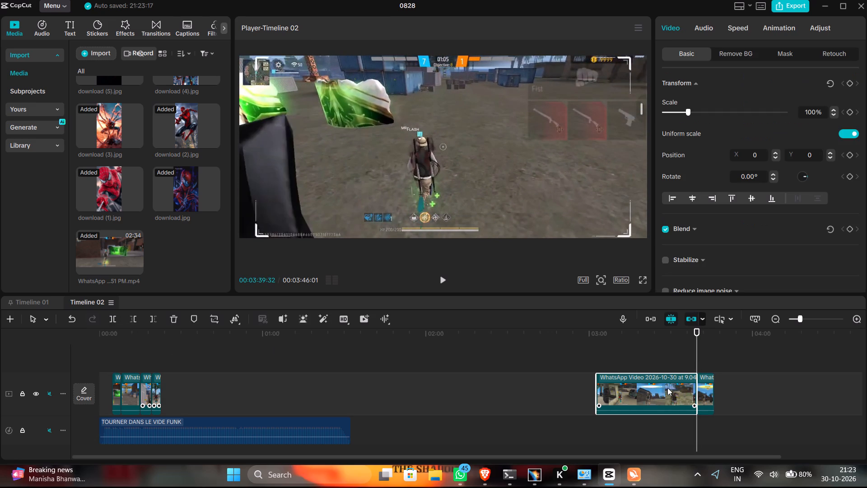
key("BackSpace")
Play the final gameplay clip to its end and step through the frames around the BOOYAH title to examine possible end points.
key("space")
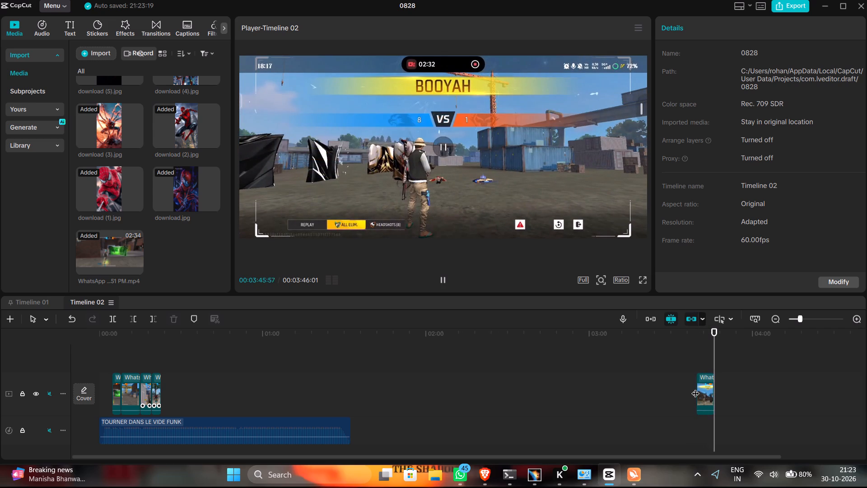
key("Left")
key("Left")
key("Left")
key("Left")
key("Left")
key("Left")
key("Left")
key("Left")
key("Left")
key("Left")
key("Left")
key("Left")
key("Left")
key("Left")
key("Left")
key("Left")
key("Left")
key("Left")
key("Left")
key("Left")
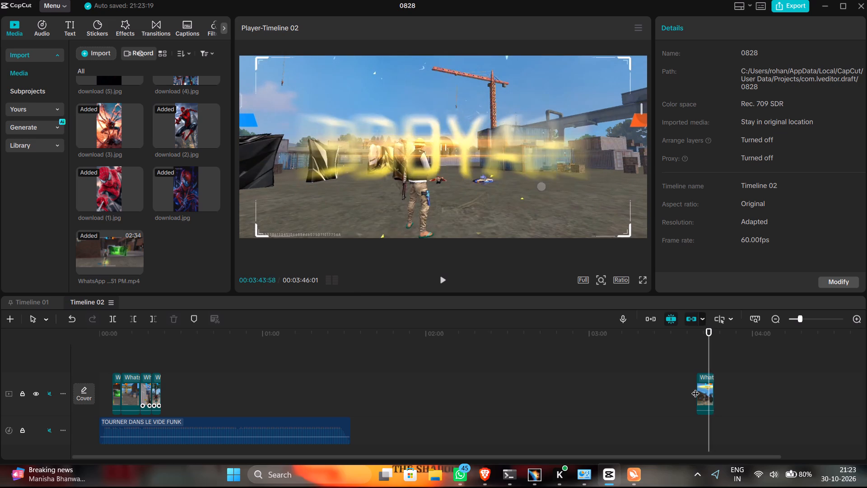
key("Left")
key("Left")
key("Left")
key("Left")
key("Left")
key("Left")
key("Left")
key("Left")
key("Left")
key("Left")
key("Left")
key("Left")
key("Left")
key("Left")
key("Left")
key("Left")
key("Left")
key("Left")
key("Left")
key("Left")
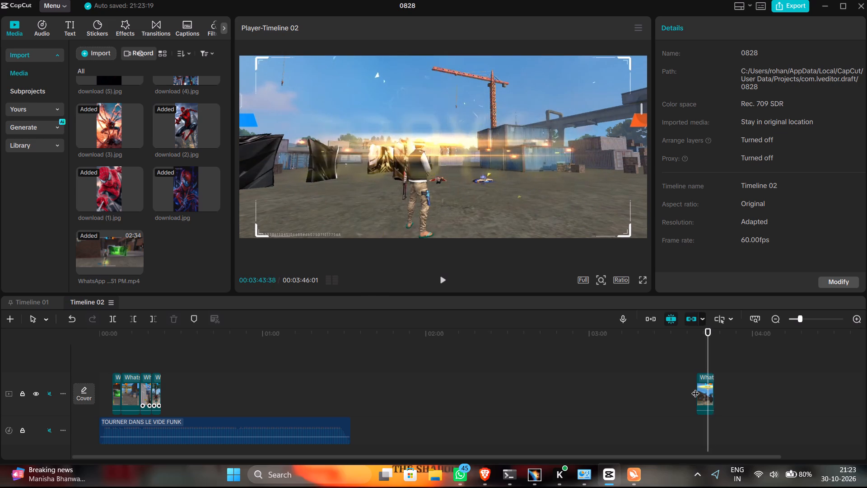
key("Right")
key("Right")
key("Right")
key("Right")
key("Right")
key("Right")
key("Right")
key("Right")
key("Right")
key("Right")
key("Right")
key("Right")
key("Right")
key("Right")
key("Right")
key("Right")
key("Right")
key("Right")
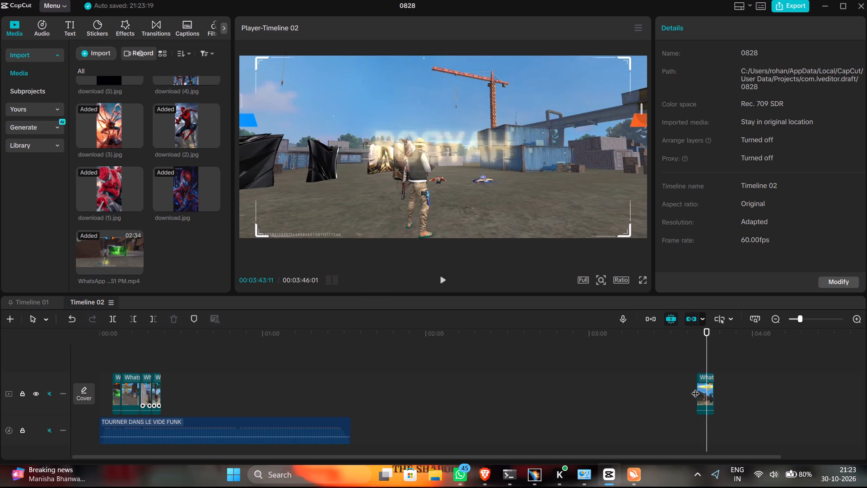
key("Right")
key("Right")
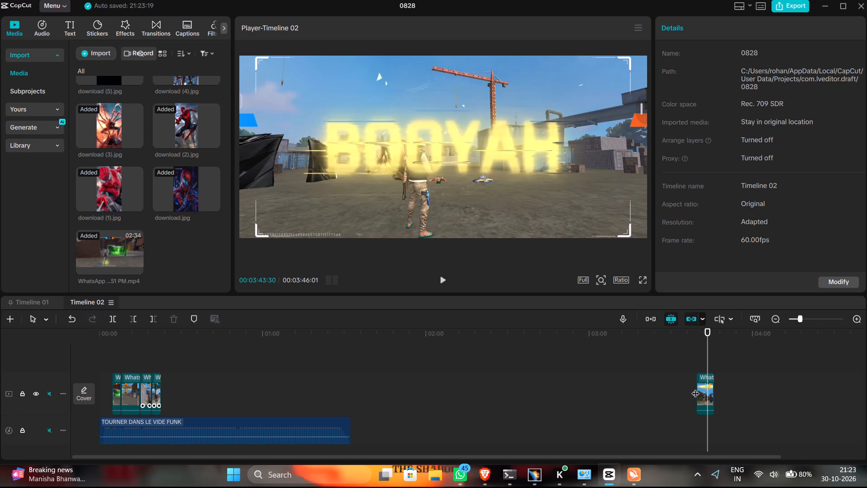
key("Right")
key("Right")
key("Right")
key("Right")
key("Right")
key("Right")
key("Right")
key("Right")
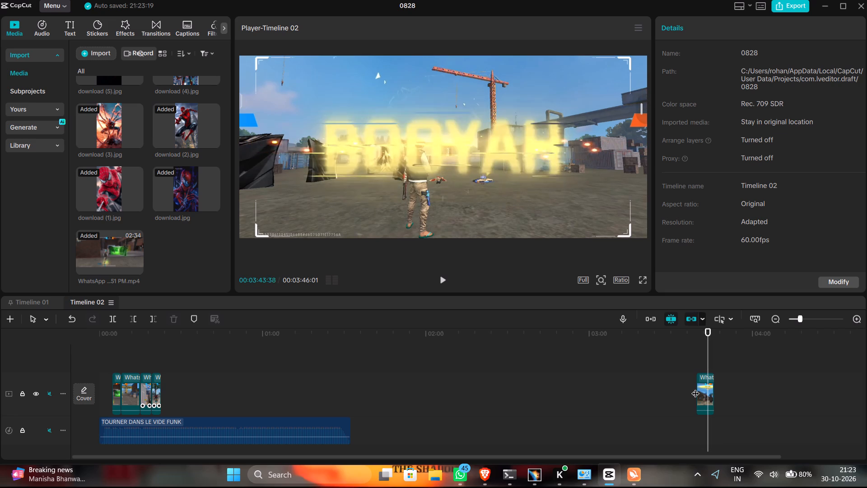
key("Right")
key("Right")
key("Right")
key("Right")
key("Right")
key("Right")
key("Right")
key("Right")
key("Right")
key("Right")
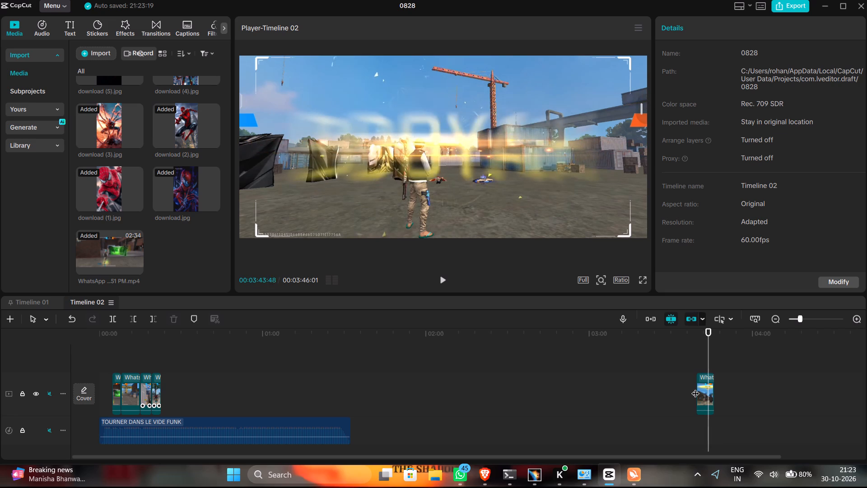
key("Right")
key("Right")
key("Right")
key("Right")
key("Right")
key("Right")
key("Left")
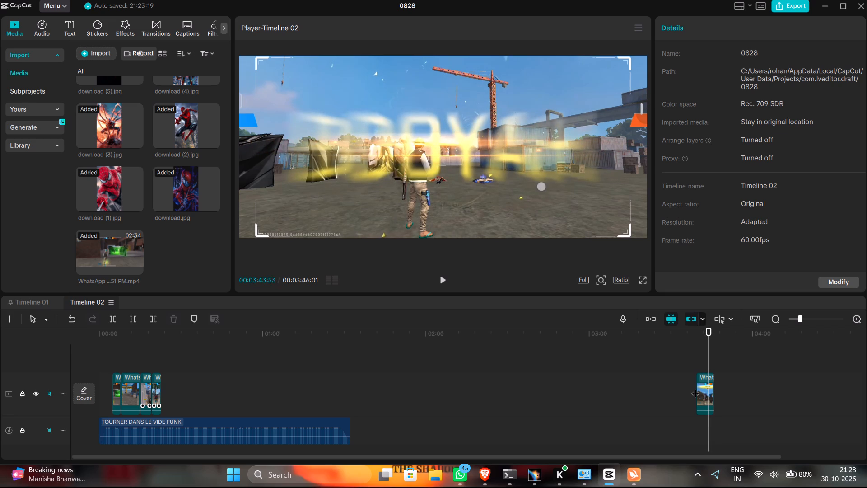
key("Left")
key("Left")
key("Left")
key("Left")
key("Left")
key("Left")
key("Left")
key("Left")
key("Left")
key("Left")
key("Left")
key("Left")
key("Left")
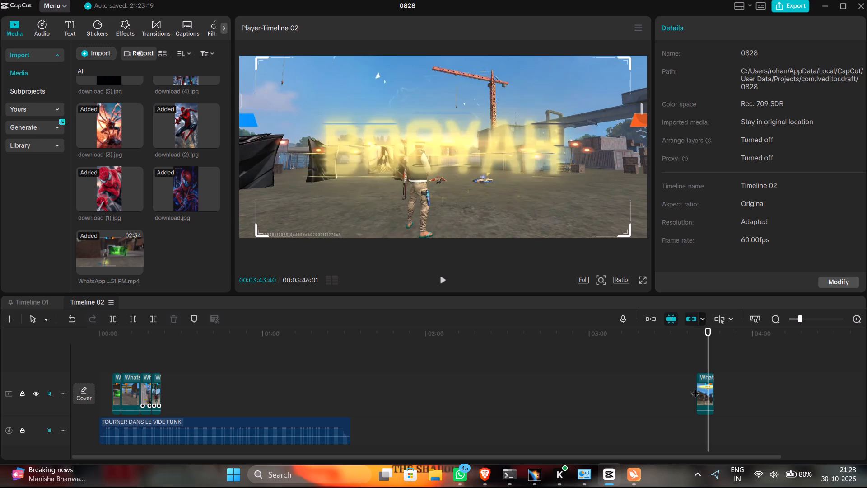
Trim away the end of the final gameplay clip after 00:03:43:58, while the BOOYAH title is animating.
key("space")
key("space")
key("Left")
key("Left")
key("Left")
key("Left")
key("Left")
key("Left")
key("Left")
key("Left")
key("Left")
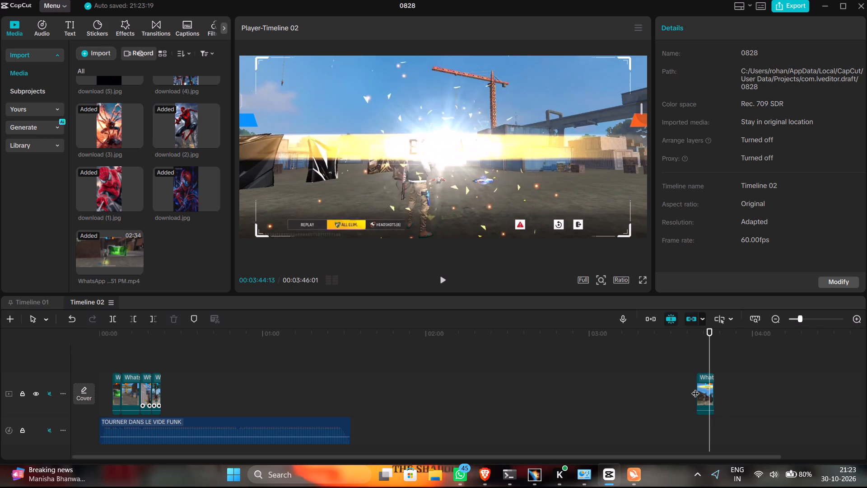
key("Left")
key("Left")
key("Left")
key("Left")
key("Left")
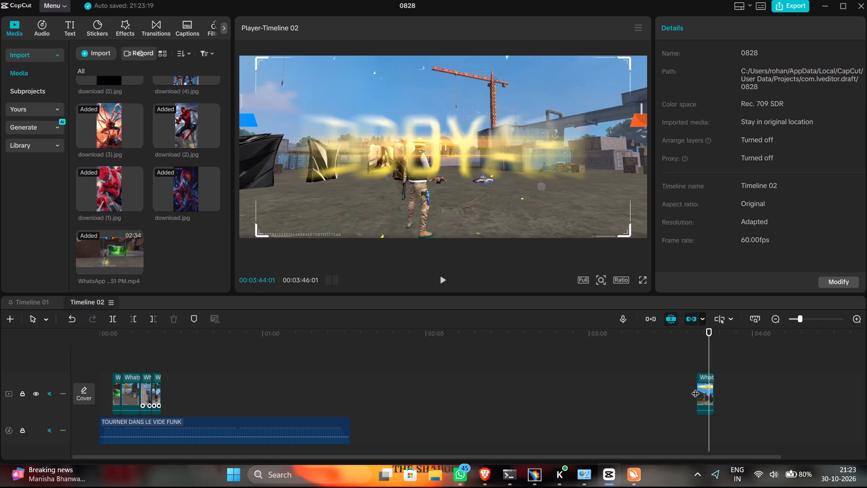
key("Left")
key("Left")
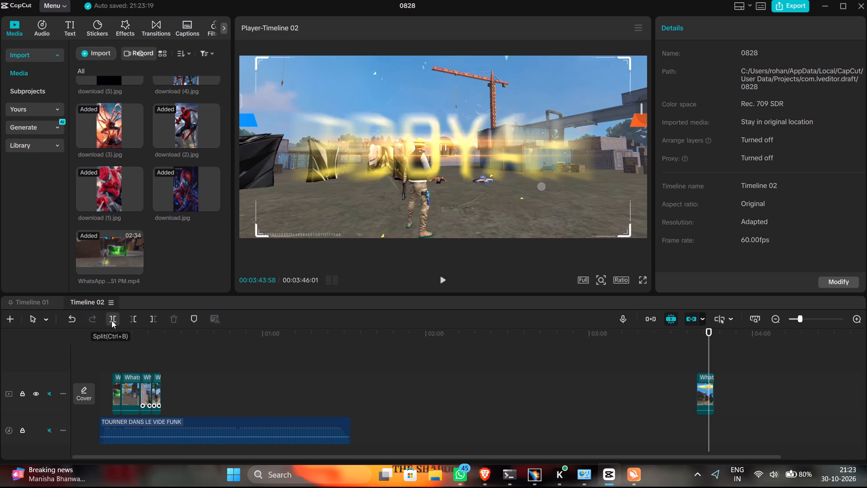
left_click(154, 320)
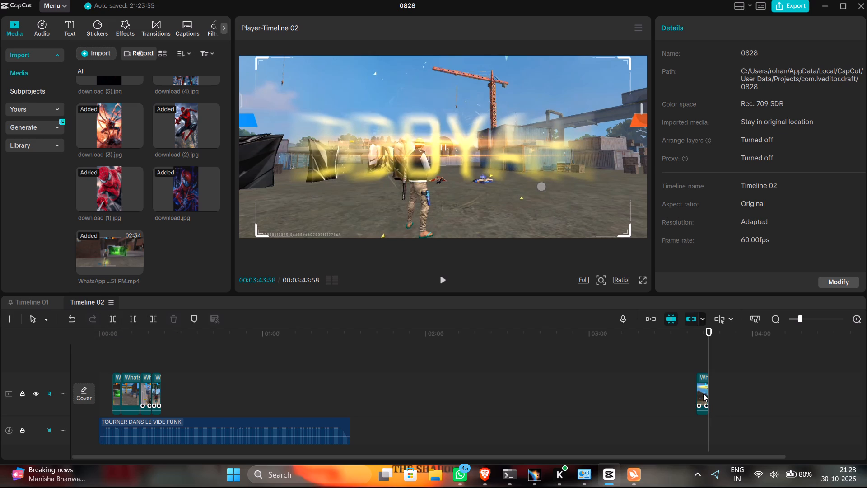
Move the trimmed BOOYAH clip to sit directly after the joined gameplay clips.
left_click_drag(702, 392, 167, 397)
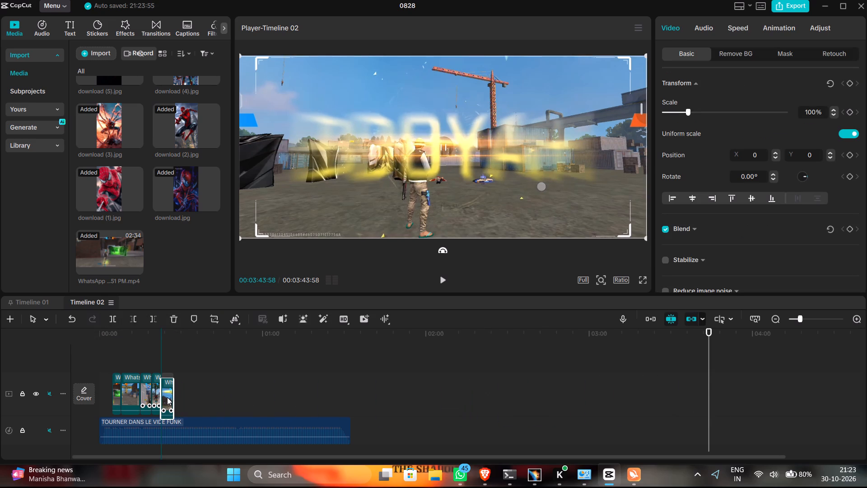
left_click_drag(167, 397, 167, 394)
left_click(262, 388)
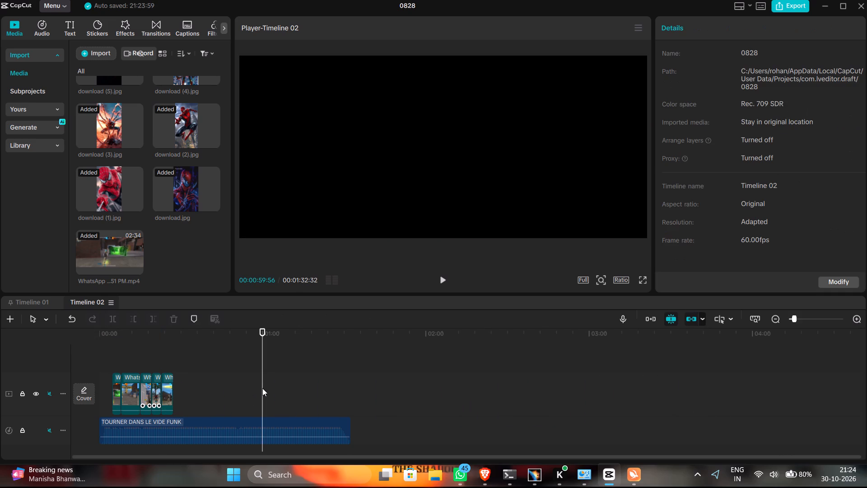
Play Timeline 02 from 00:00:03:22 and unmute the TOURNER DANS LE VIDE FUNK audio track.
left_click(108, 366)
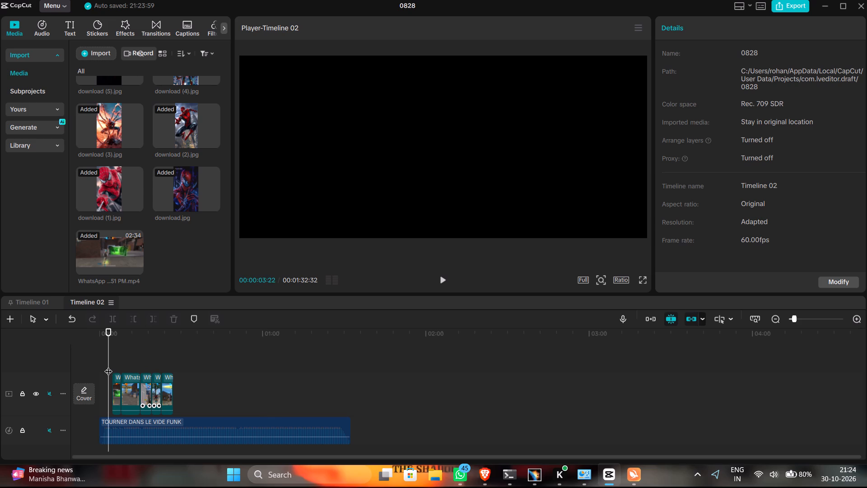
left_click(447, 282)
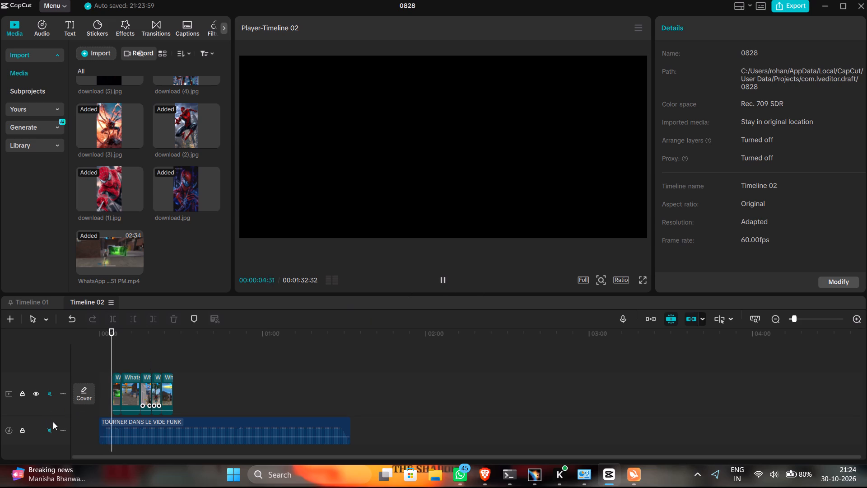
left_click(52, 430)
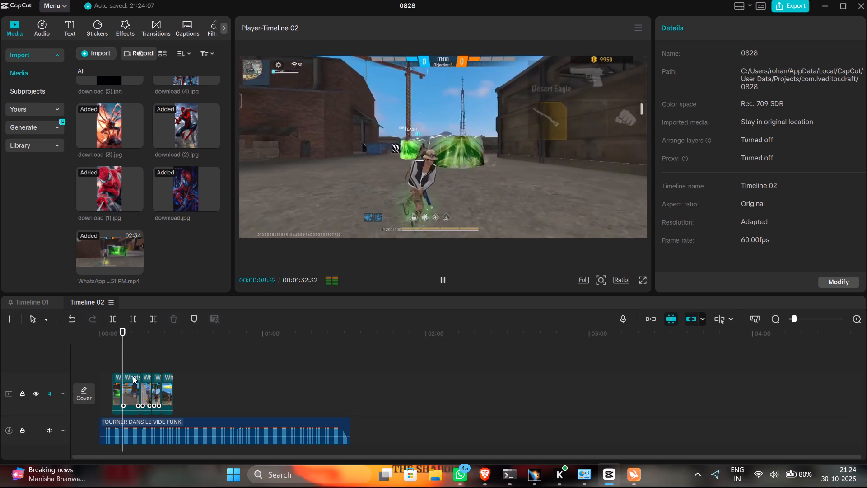
Review the joined clips against the funk track, stepping back through frames near 00:00:10:12 and replaying the opening from 00:00:03:22.
key("space")
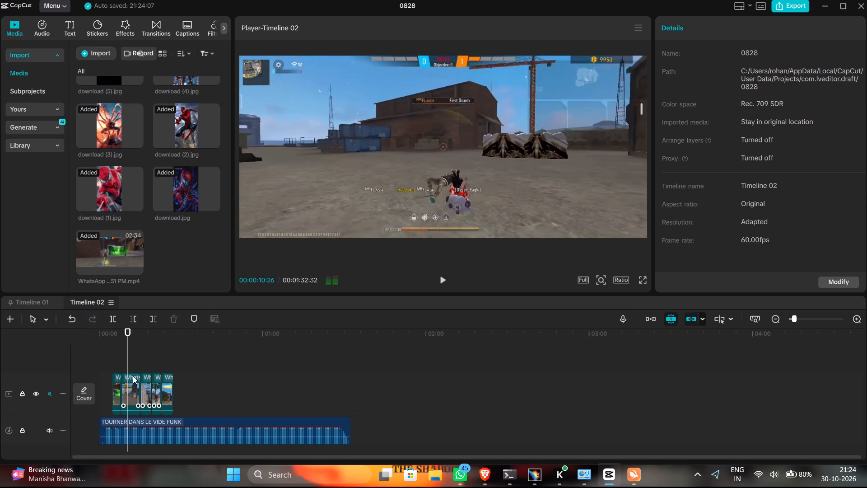
key("Left")
key("Left")
key("Left")
key("Left")
key("Left")
key("Left")
key("Left")
key("Left")
key("Left")
key("Left")
key("Left")
key("Left")
key("Left")
key("Left")
key("Left")
key("Left")
key("Left")
key("Left")
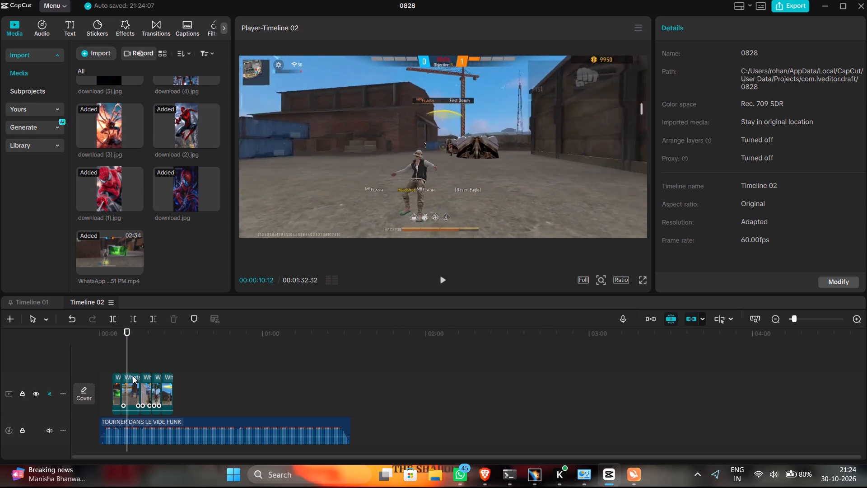
left_click(108, 353)
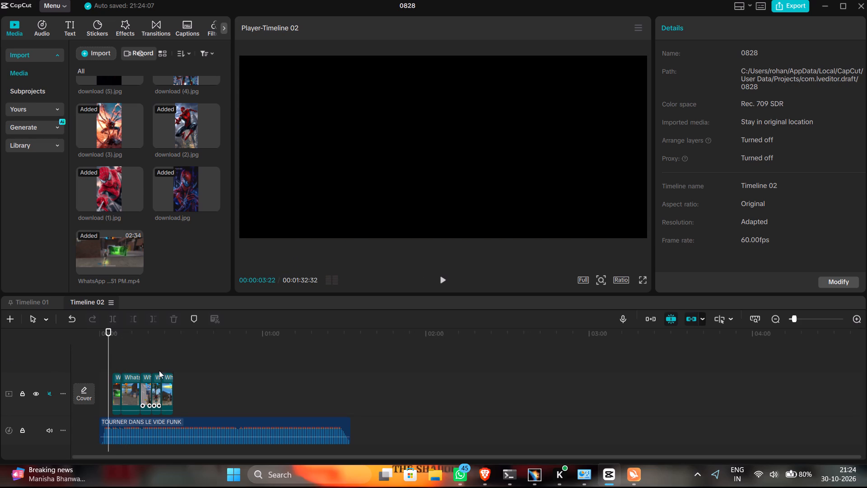
key("space")
key("space")
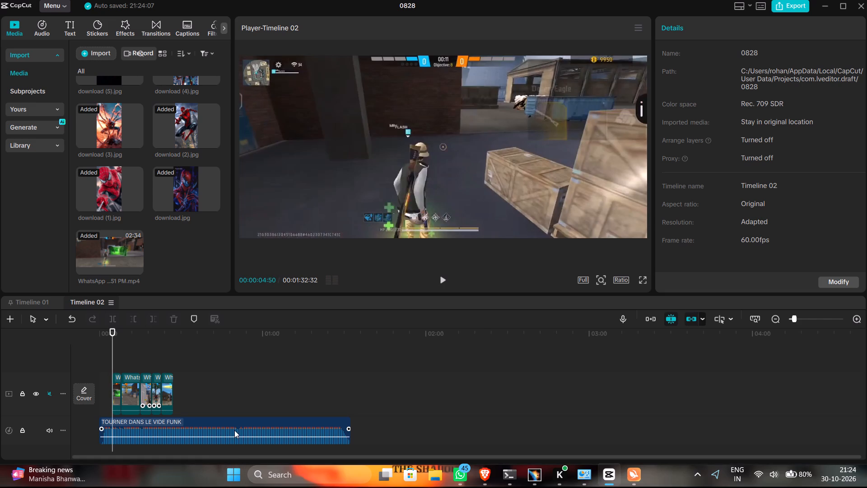
Delete the TOURNER DANS LE VIDE FUNK track from Timeline 02.
left_click(226, 418)
key("Delete")
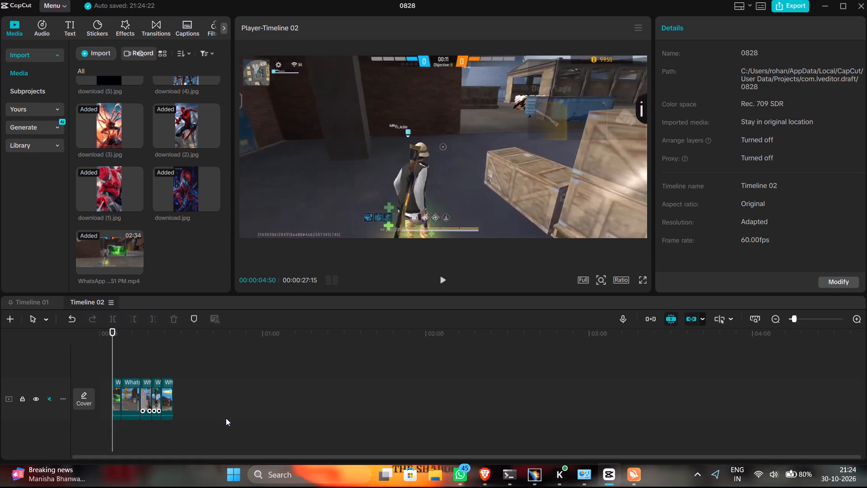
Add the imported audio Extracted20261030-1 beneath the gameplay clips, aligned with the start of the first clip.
left_click(39, 17)
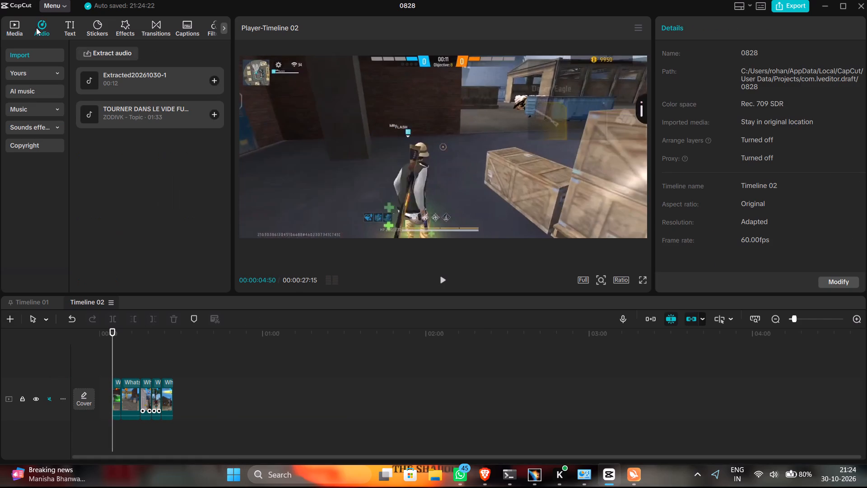
left_click(105, 82)
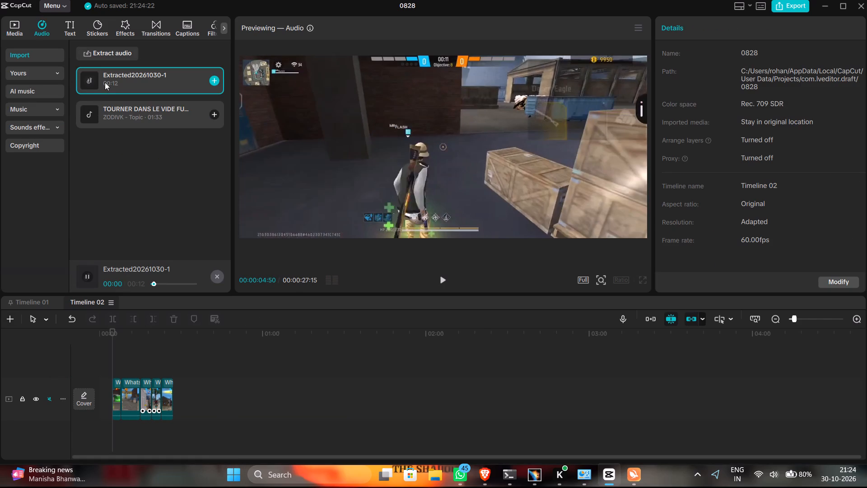
left_click_drag(98, 81, 127, 432)
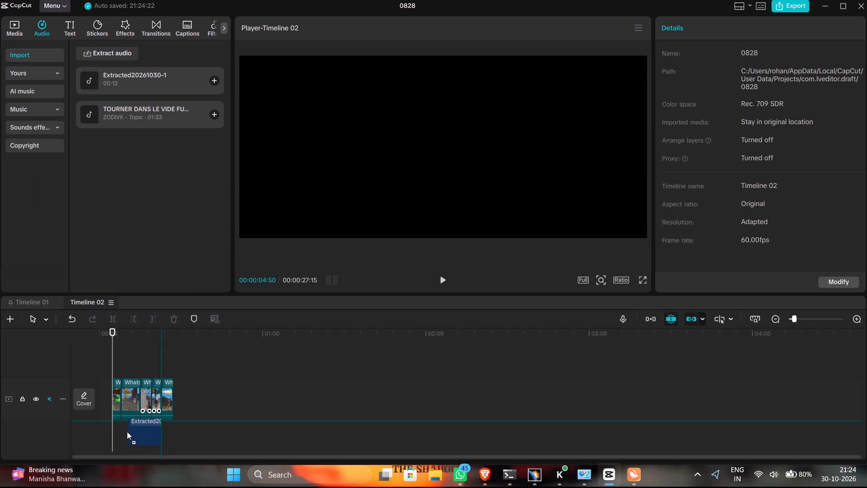
left_click_drag(127, 432, 114, 435)
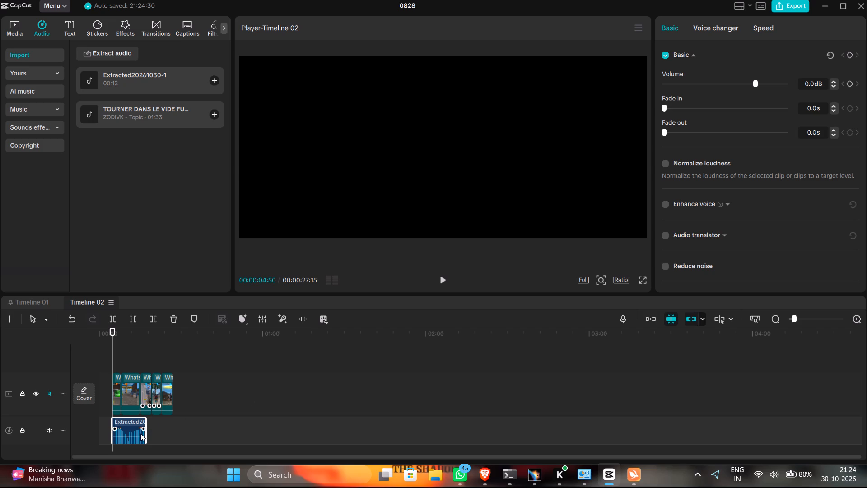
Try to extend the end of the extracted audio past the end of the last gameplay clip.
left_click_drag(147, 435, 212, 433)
Browse the music library's Phonk category and preview the track MONTAGEM ALQUIMIA.
left_click(24, 93)
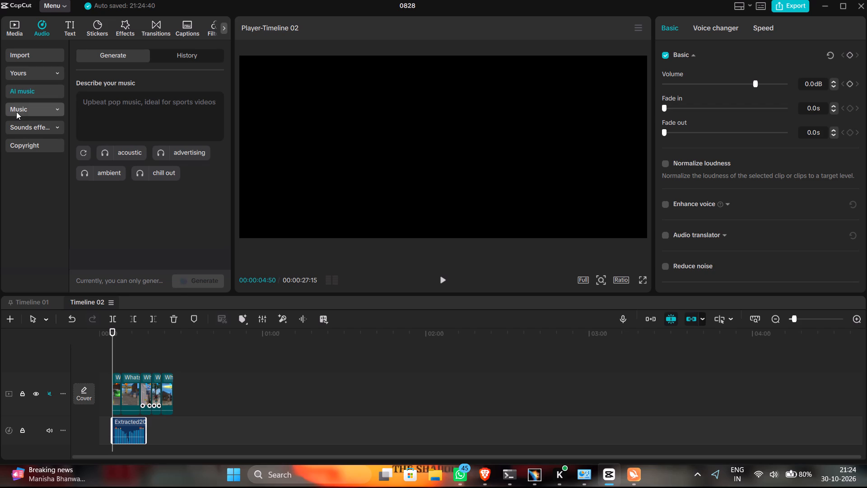
left_click(16, 112)
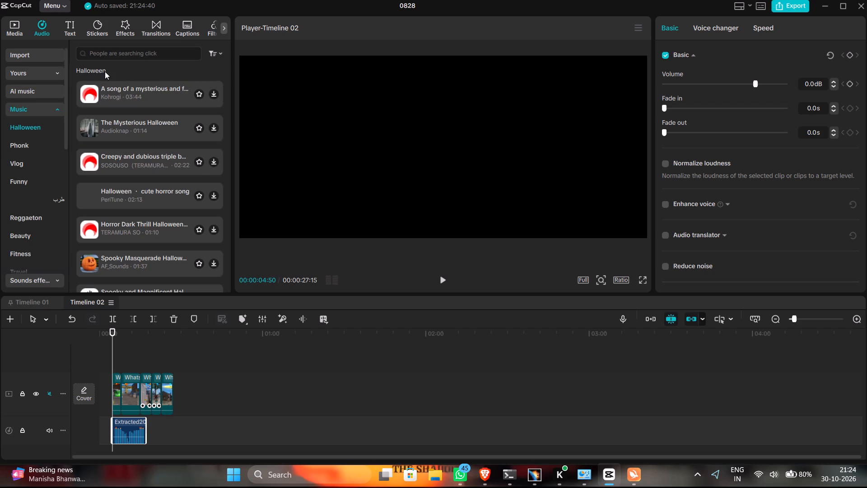
left_click(38, 149)
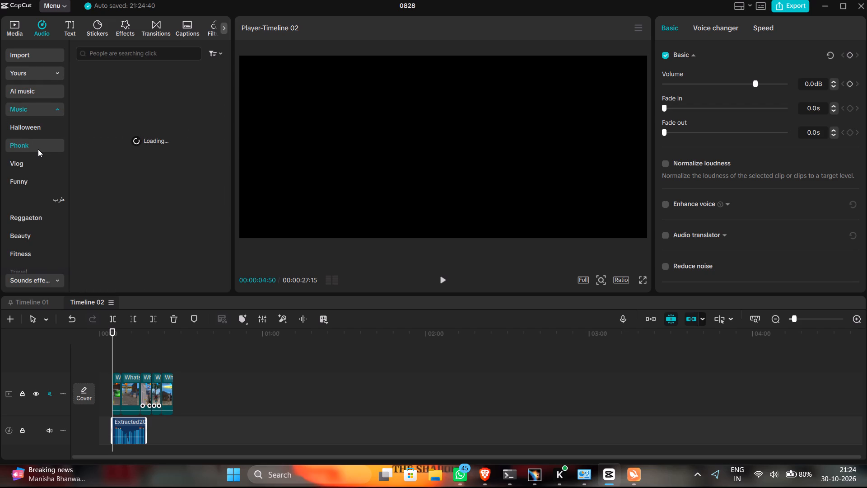
left_click(87, 96)
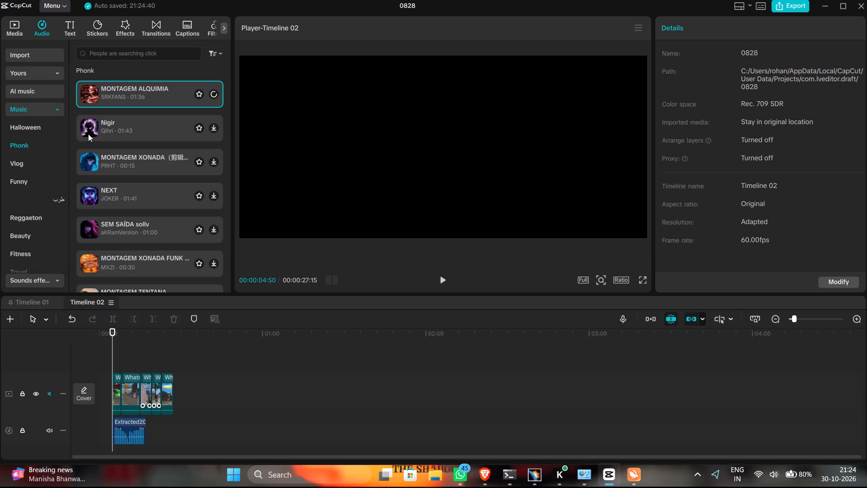
scroll(90, 145, "down", 1)
scroll(90, 145, "up", 2)
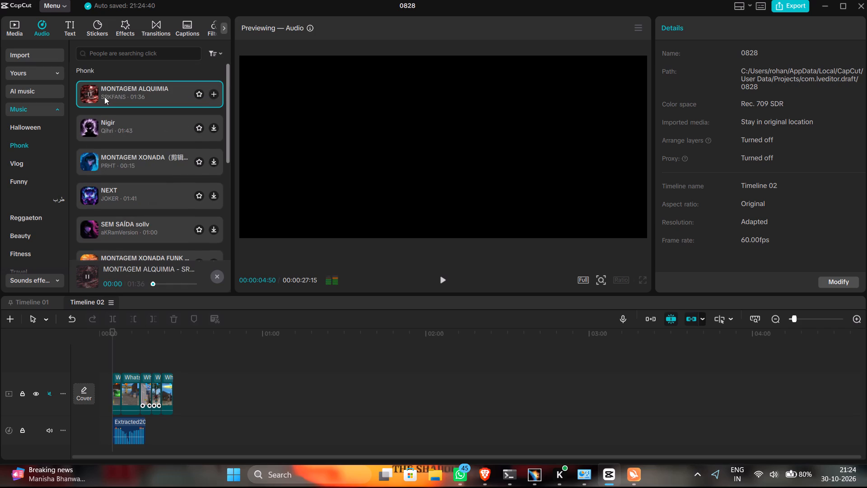
Search the music library for "tourner dans le vide funk" and look through the results.
left_click(119, 54)
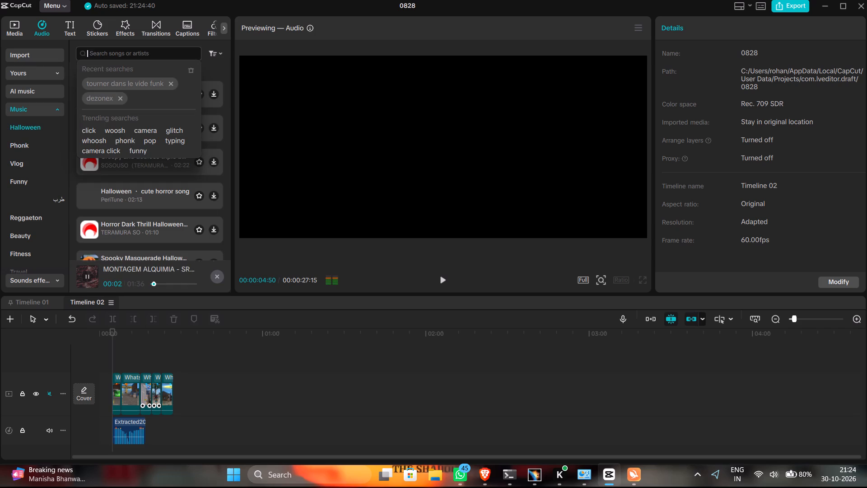
left_click(111, 80)
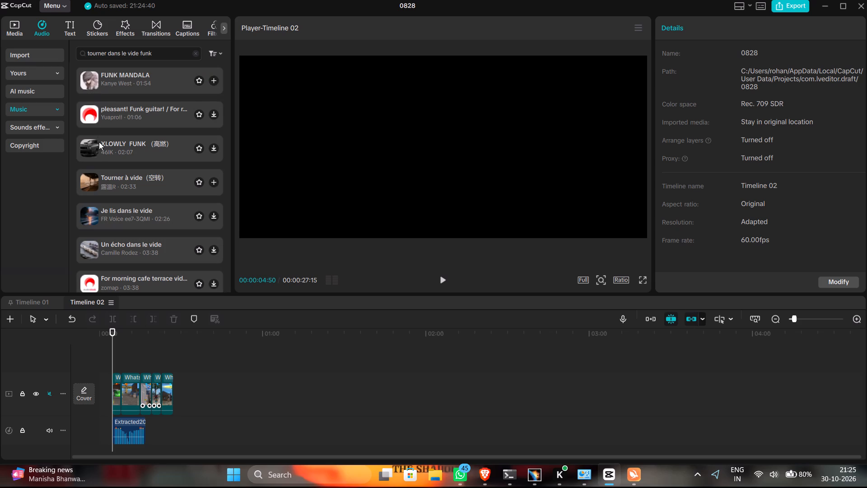
scroll(101, 192, "down", 4)
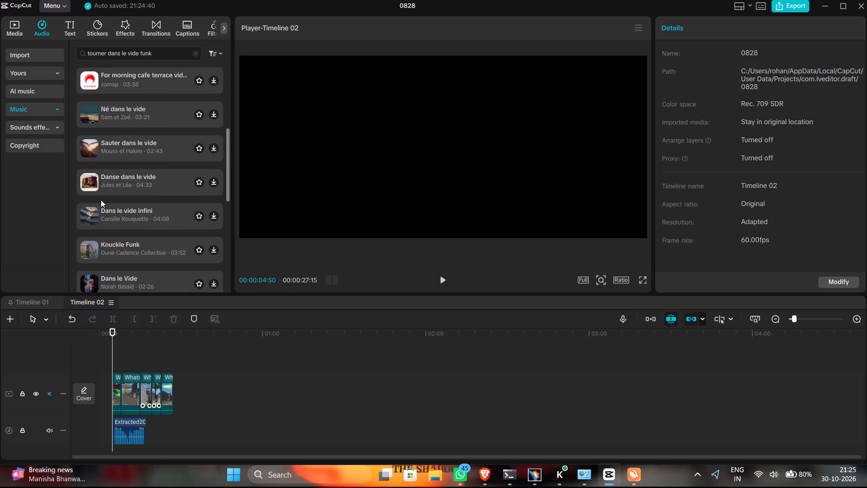
scroll(101, 200, "down", 5)
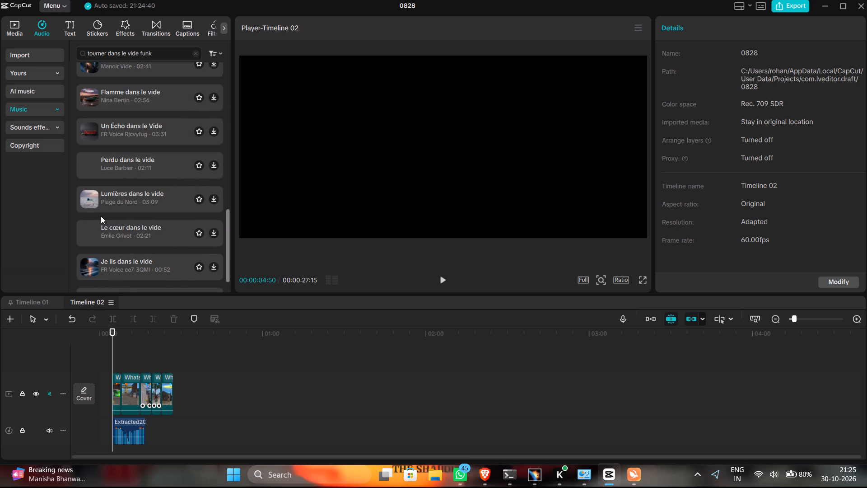
scroll(103, 150, "up", 18)
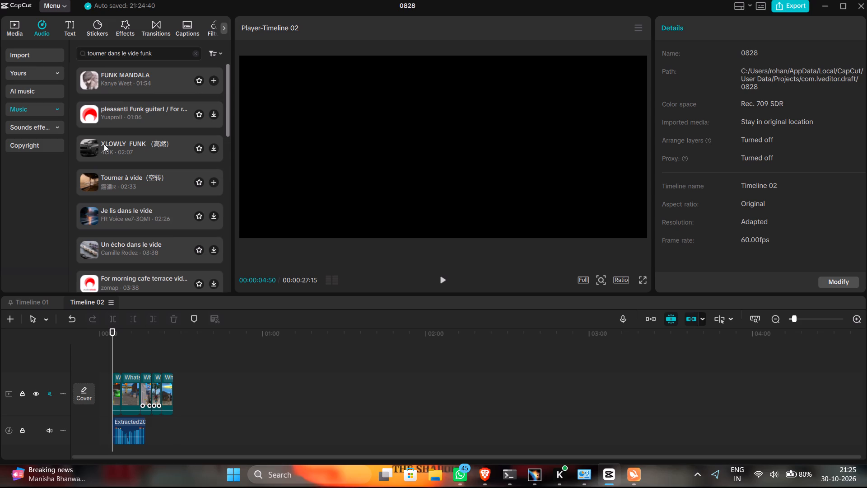
Preview FUNK MANDALA and XLOWLY FUNK, skipping ahead to several points in each track.
left_click(99, 83)
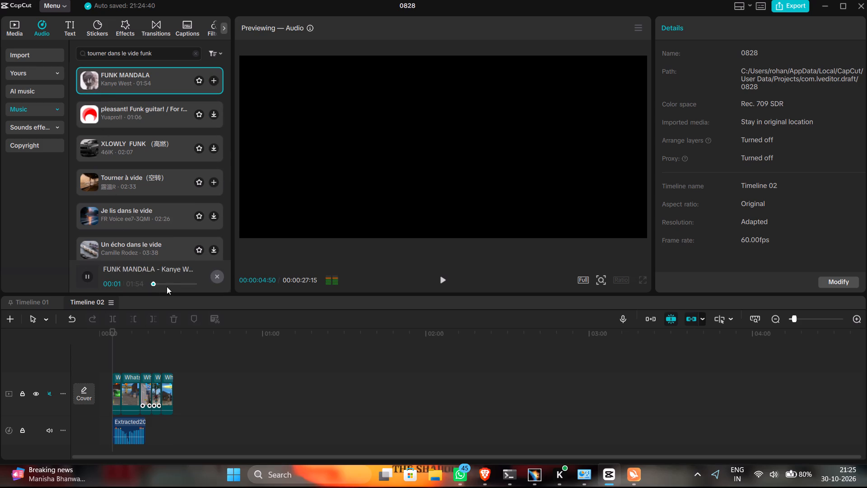
left_click(162, 281)
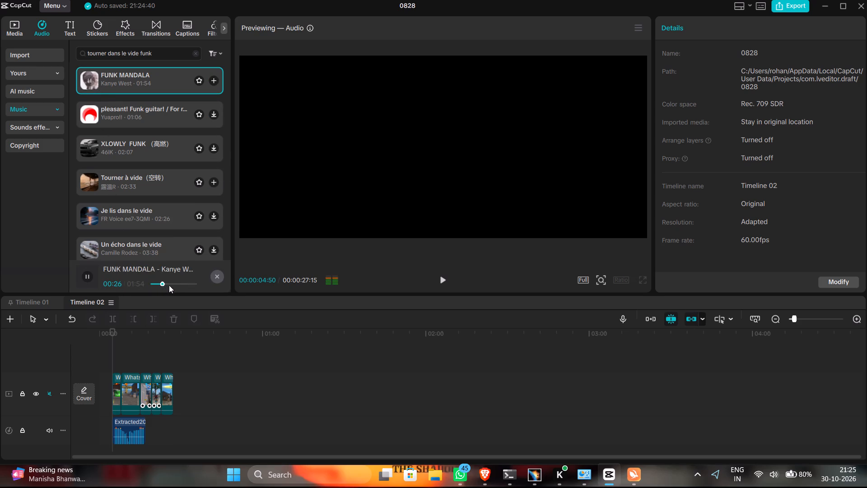
left_click(170, 285)
left_click(177, 282)
left_click(117, 137)
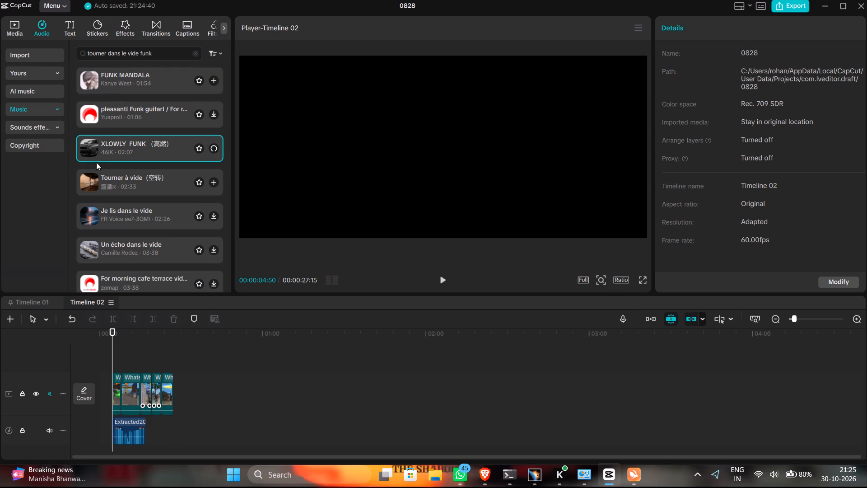
scroll(97, 168, "down", 1)
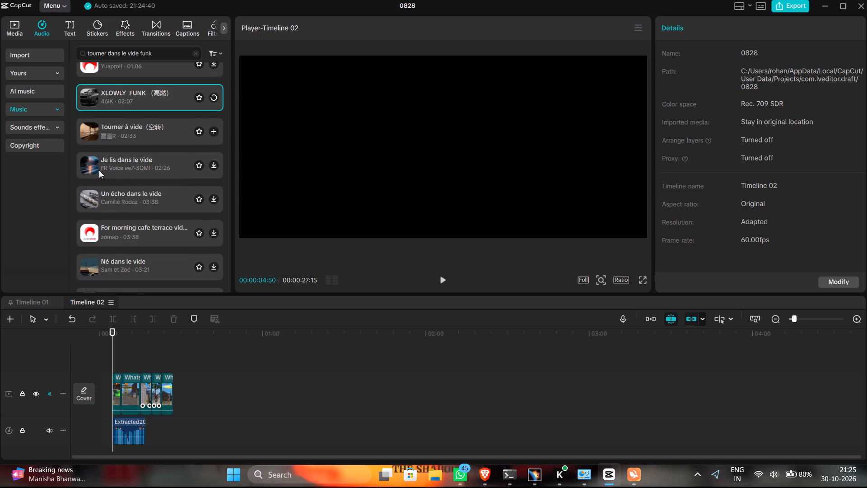
scroll(102, 169, "up", 1)
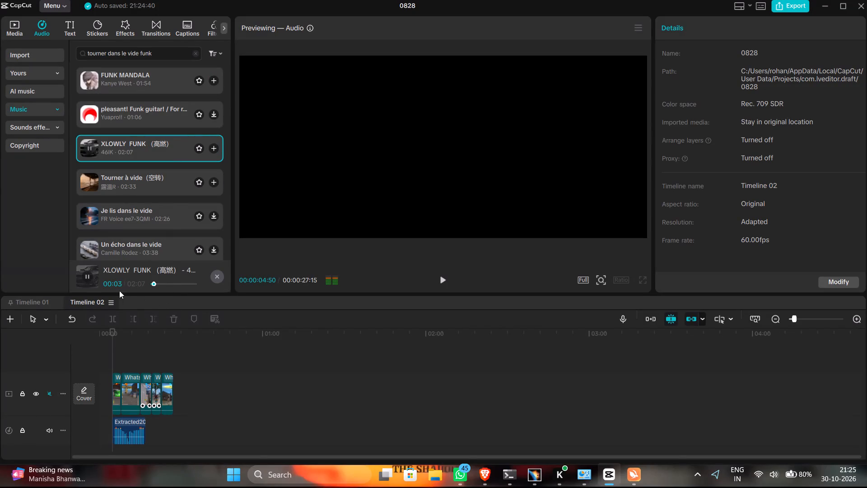
left_click(160, 283)
left_click(165, 284)
left_click(87, 276)
Review Timeline 02 from 00:00:04:50 to the end, replaying the second gameplay clip and the frames around 00:00:15 against the extracted audio.
left_click(437, 279)
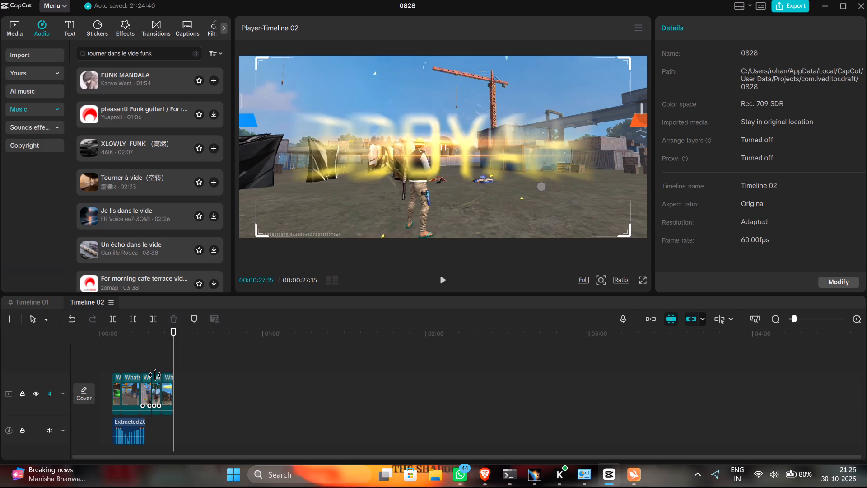
left_click(143, 367)
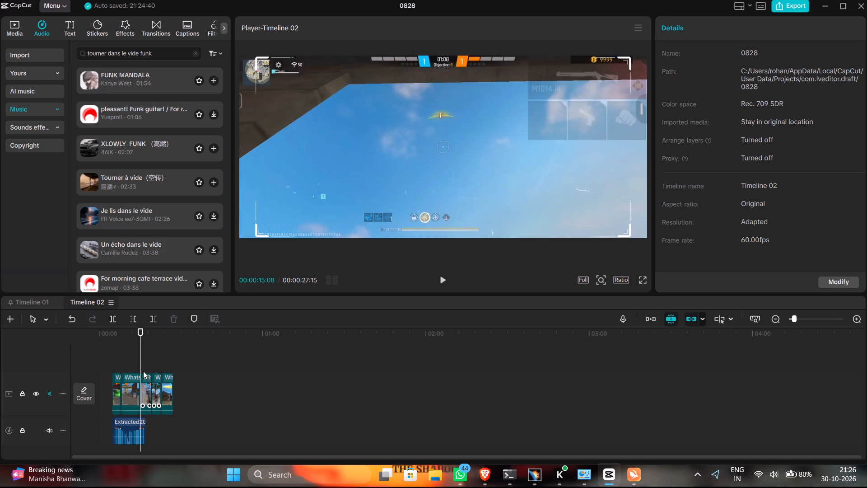
key("space")
key("Left")
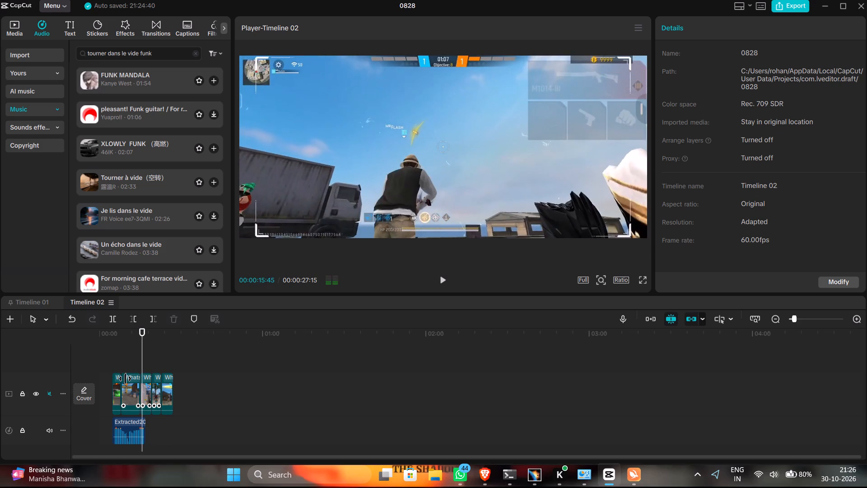
key("Left")
key("Left")
key("Left")
key("Left")
key("Left")
key("Left")
key("Left")
key("Left")
key("Left")
key("Left")
key("Left")
key("Left")
key("Left")
key("Left")
key("Left")
key("Left")
key("Left")
key("Left")
key("Left")
key("Left")
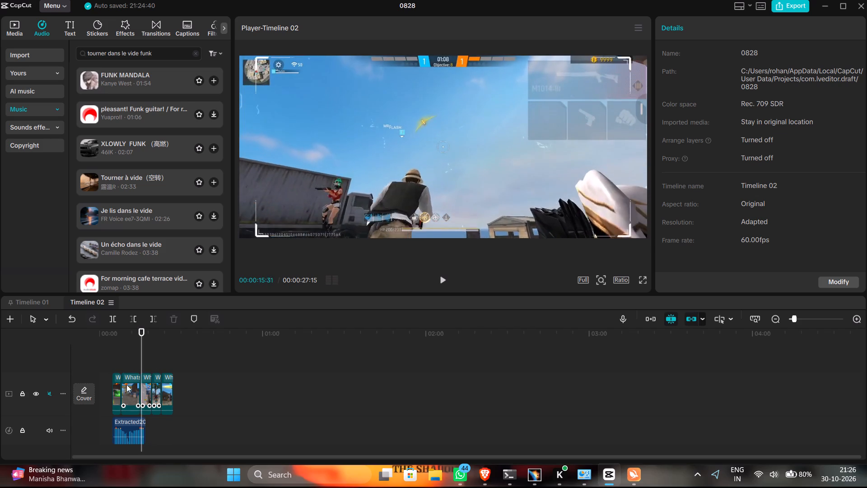
left_click(125, 366)
key("space")
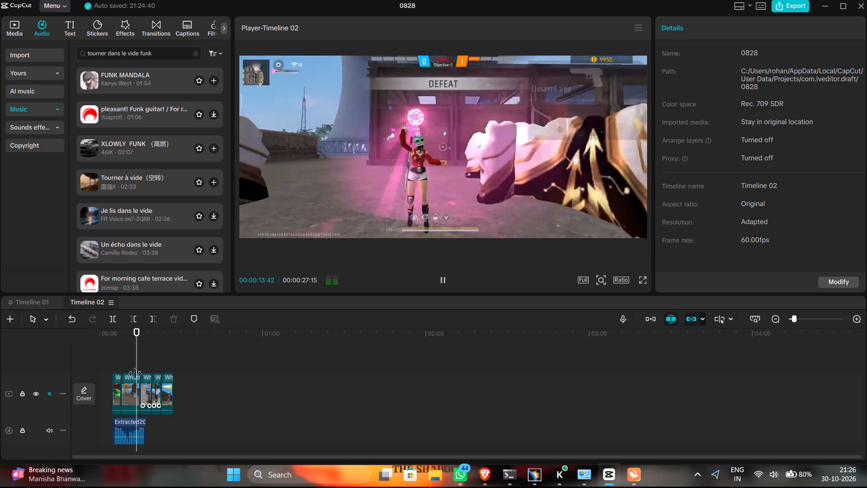
key("space")
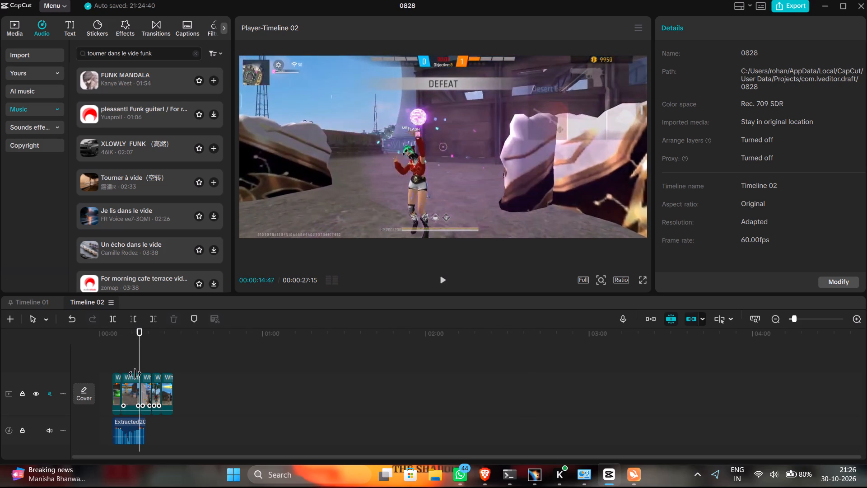
key("space")
key("space")
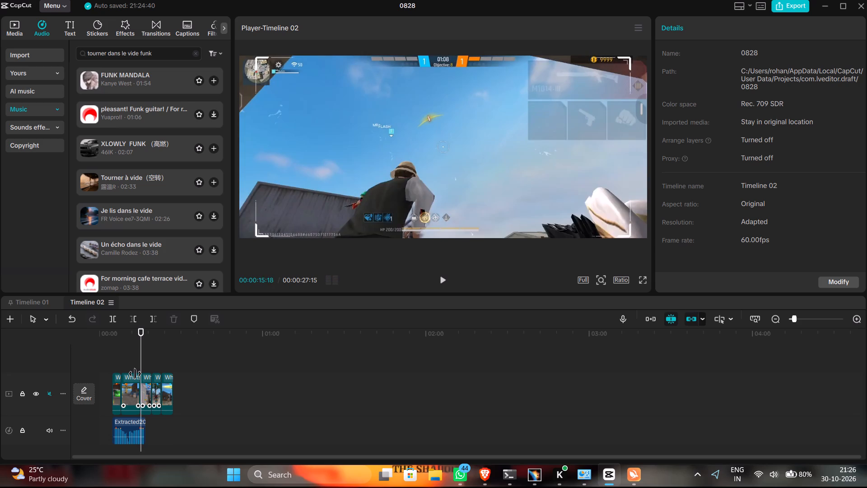
Place the playhead at 00:00:14:48, on the DEFEAT shot near the end of the second gameplay clip.
key("Left")
key("Left")
key("Left")
key("Left")
key("Left")
key("Left")
key("Left")
key("Left")
key("Left")
key("Left")
key("Left")
key("Left")
key("Left")
key("Left")
key("Left")
key("Left")
key("Left")
key("Left")
key("Left")
key("Left")
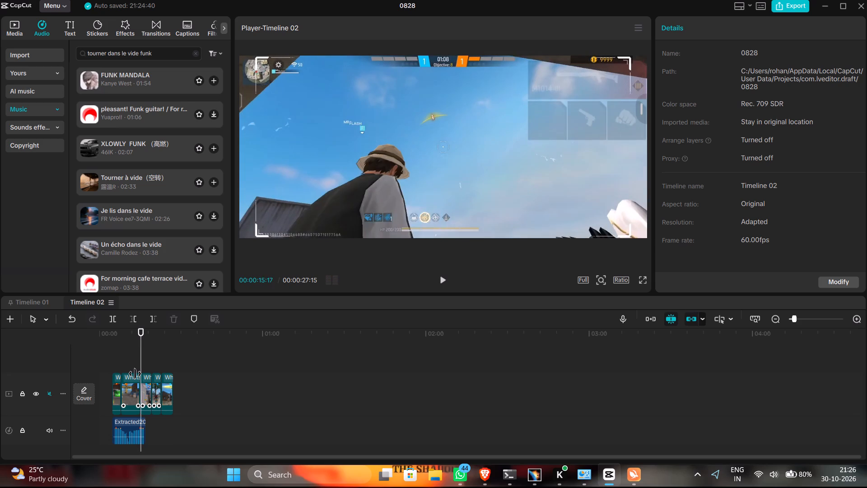
key("Right")
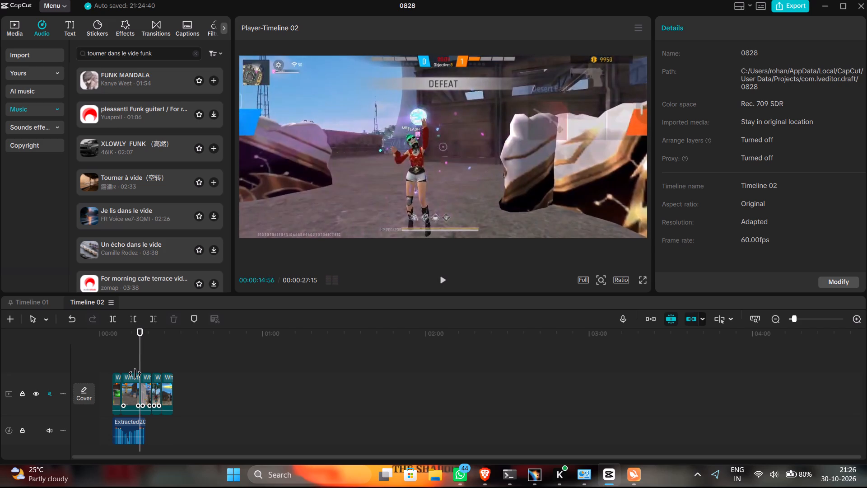
key("Right")
key("Right")
key("Left")
key("Left")
key("Left")
key("Left")
key("Left")
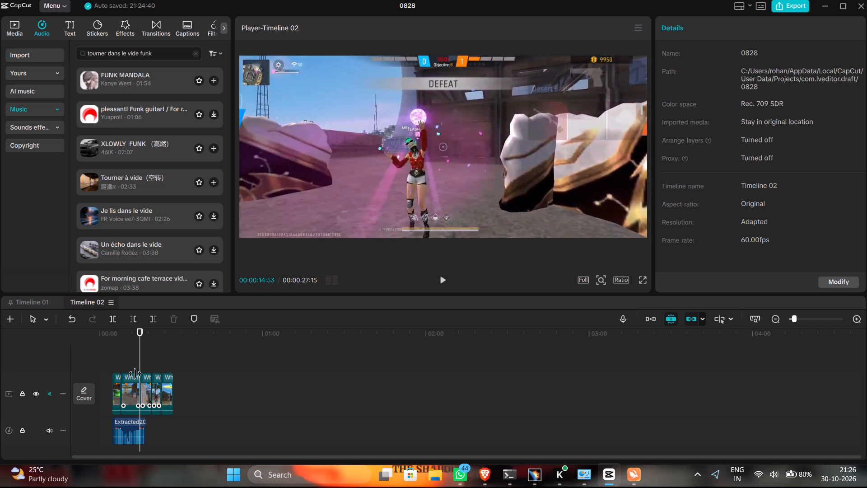
key("Left")
key("Left")
key("Left")
key("Left")
key("Left")
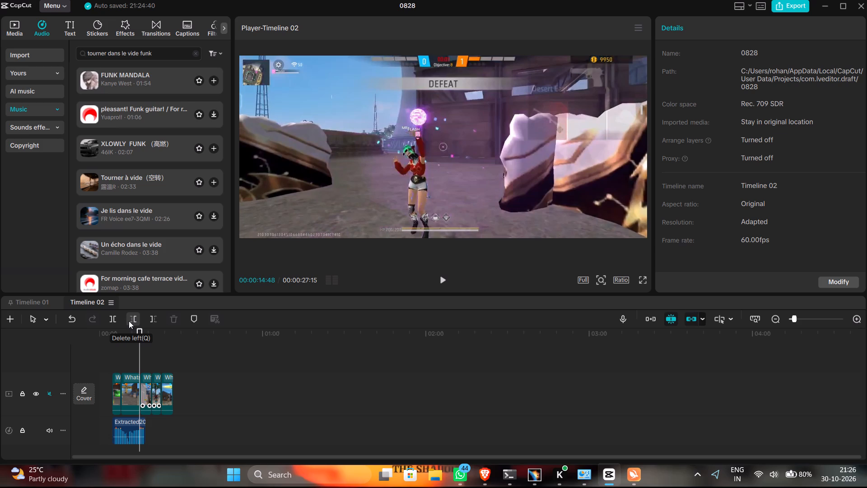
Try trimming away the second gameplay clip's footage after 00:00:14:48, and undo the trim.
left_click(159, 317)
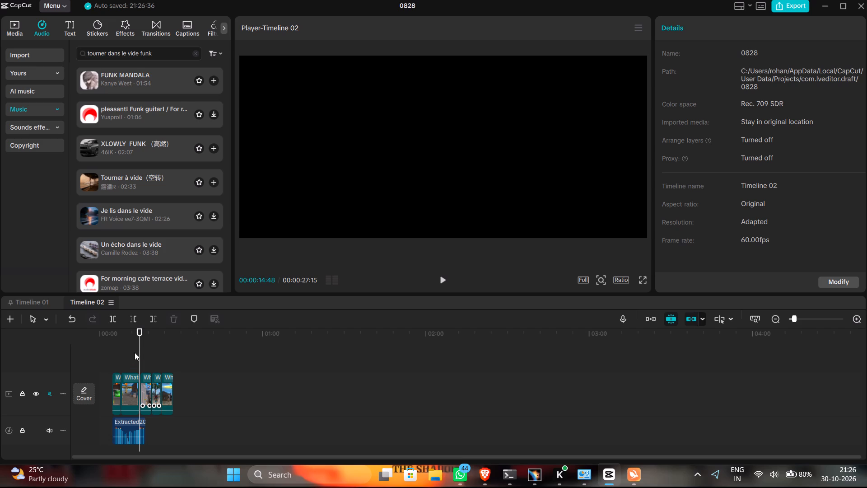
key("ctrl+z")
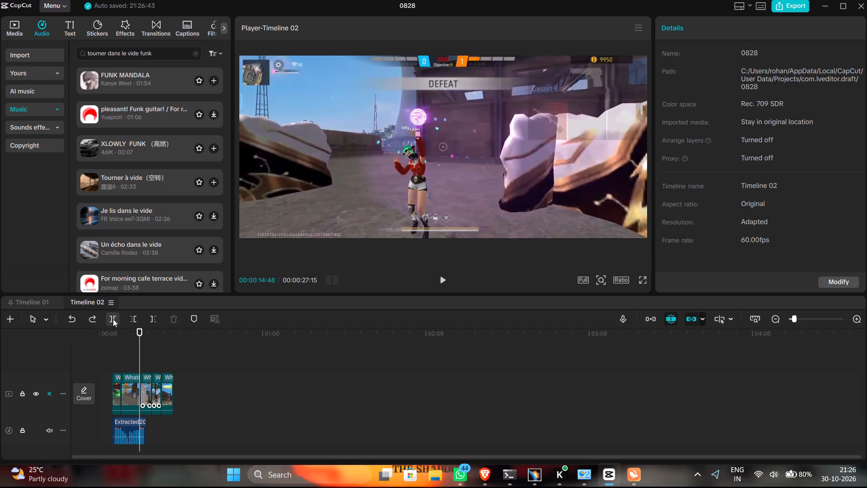
Split the second gameplay clip at 00:00:14:48 and delete all gameplay footage after the split.
left_click(113, 319)
left_click_drag(196, 427, 174, 393)
left_click_drag(174, 393, 150, 361)
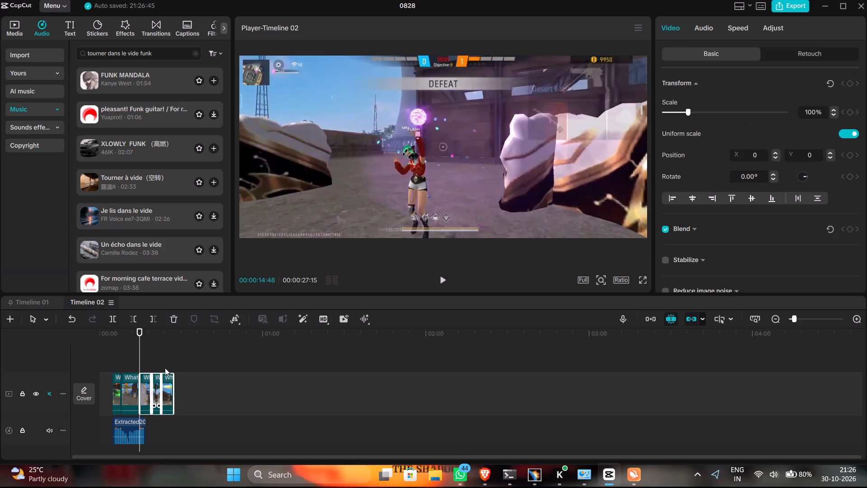
key("BackSpace")
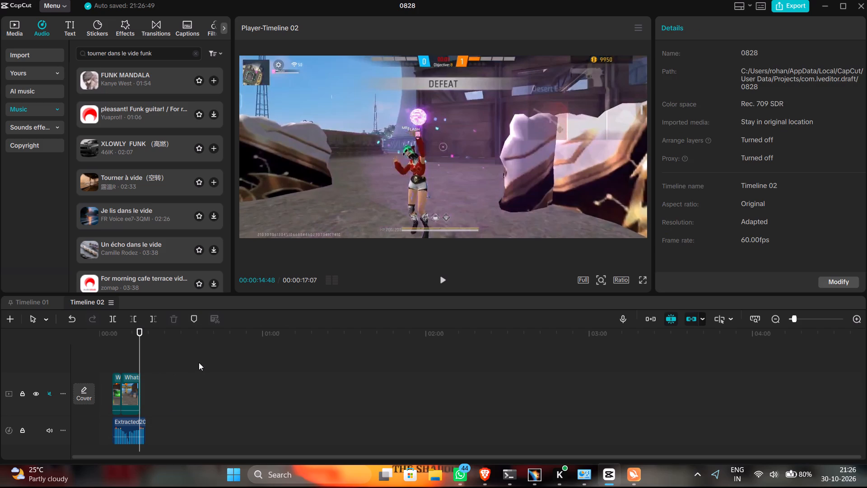
Play the ending of the shortened Timeline 02 from 00:00:14:48.
key("space")
left_click(193, 362)
key("space")
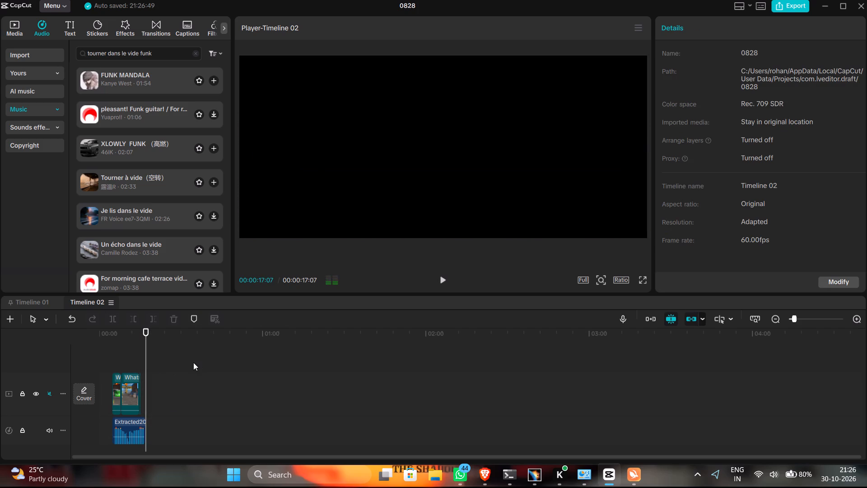
Delete the leftover sliver of gameplay footage at the very end of the second clip.
left_click_drag(134, 352, 153, 388)
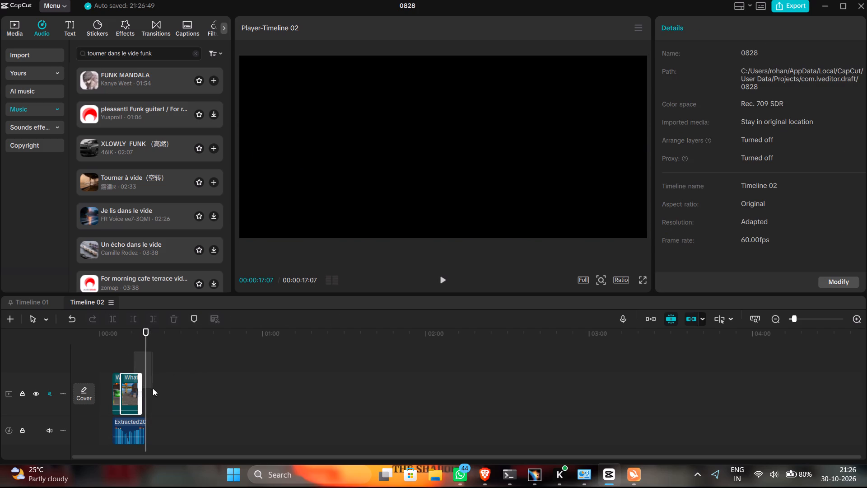
left_click_drag(153, 388, 158, 380)
left_click(160, 351)
scroll(141, 388, "up", 3)
left_click_drag(347, 295, 321, 156)
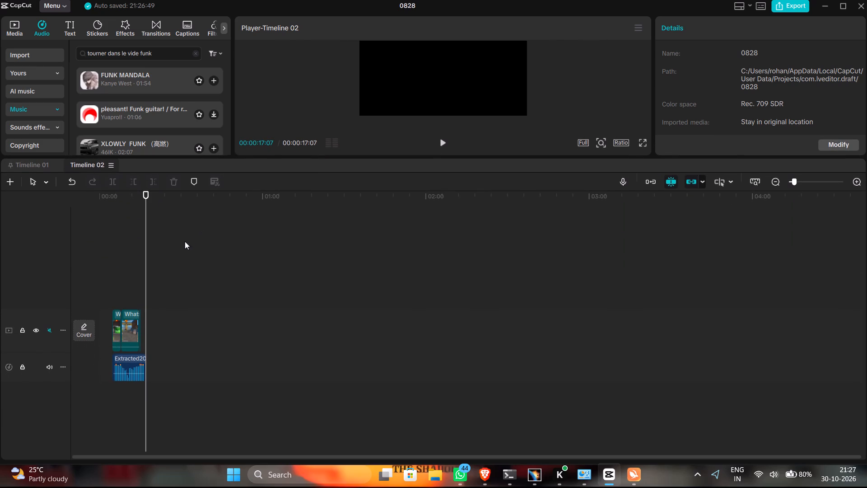
left_click(139, 330)
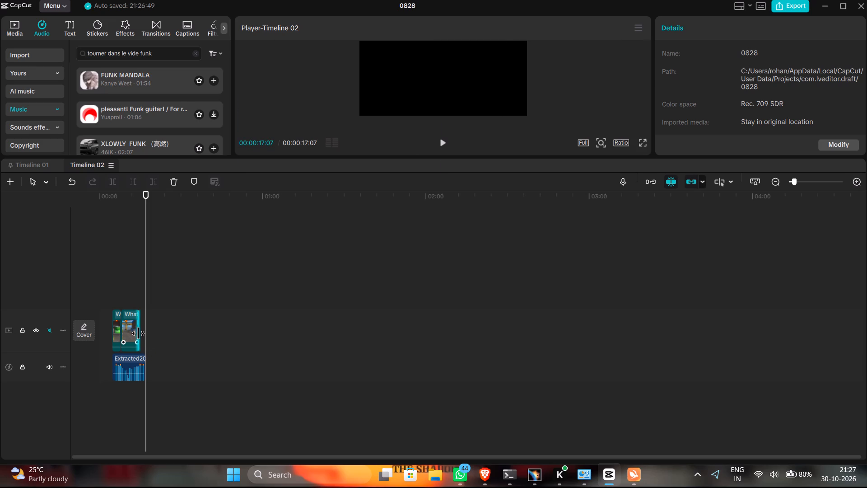
left_click(140, 335)
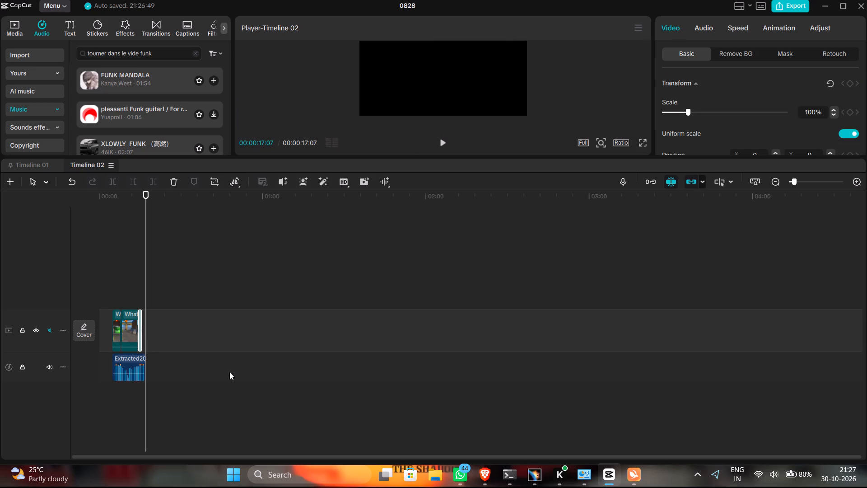
key("BackSpace")
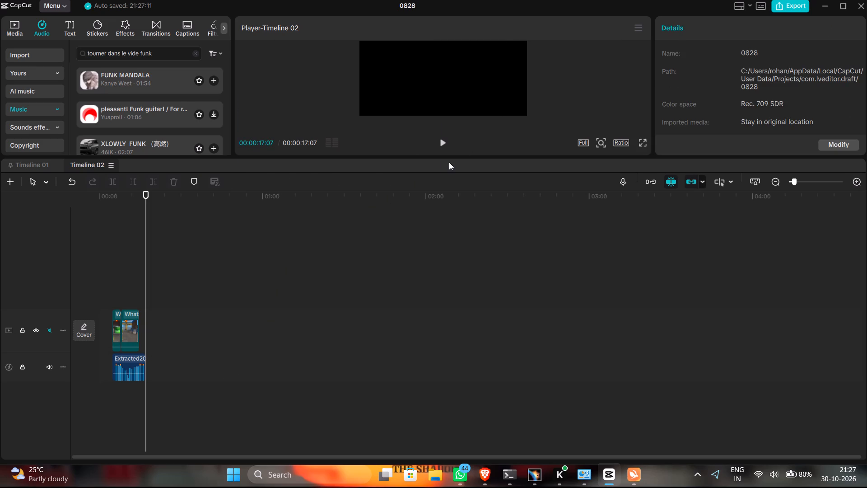
Play Timeline 02 from 00:00:03:02, through the opening of the first gameplay clip.
left_click_drag(449, 157, 446, 298)
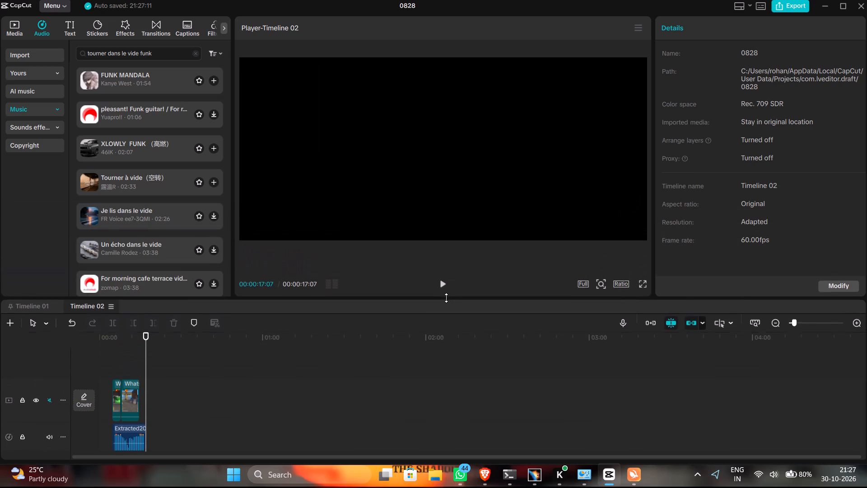
left_click_drag(446, 298, 449, 283)
left_click(106, 347)
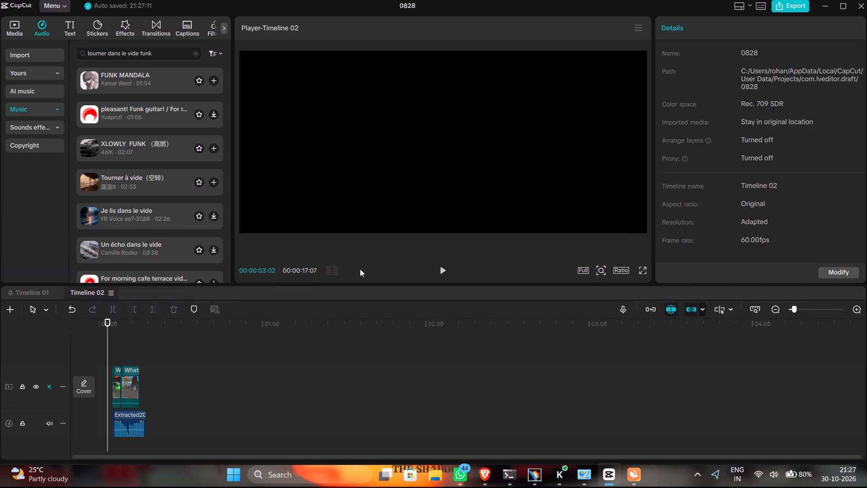
left_click(438, 272)
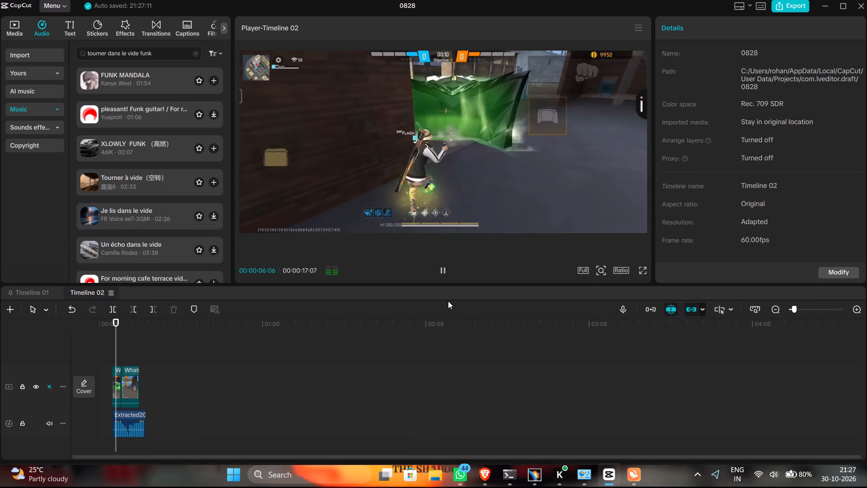
left_click(449, 277)
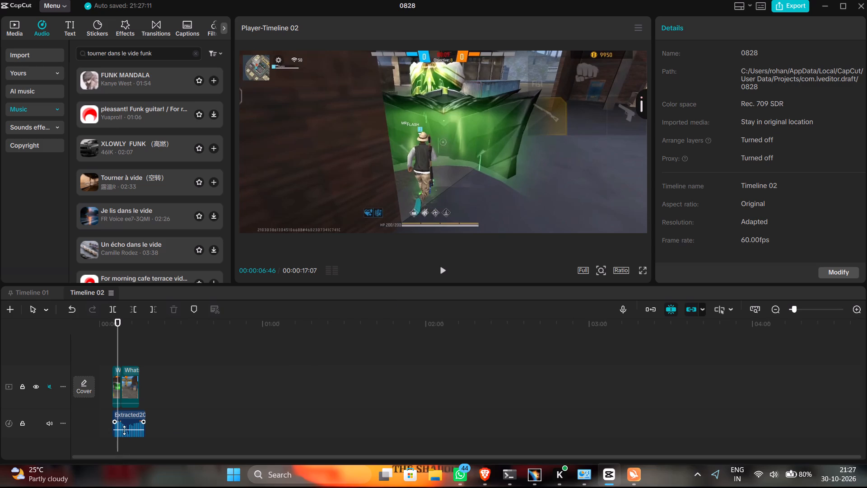
Move the extracted music track to the very start of Timeline 02.
left_click_drag(127, 421, 112, 427)
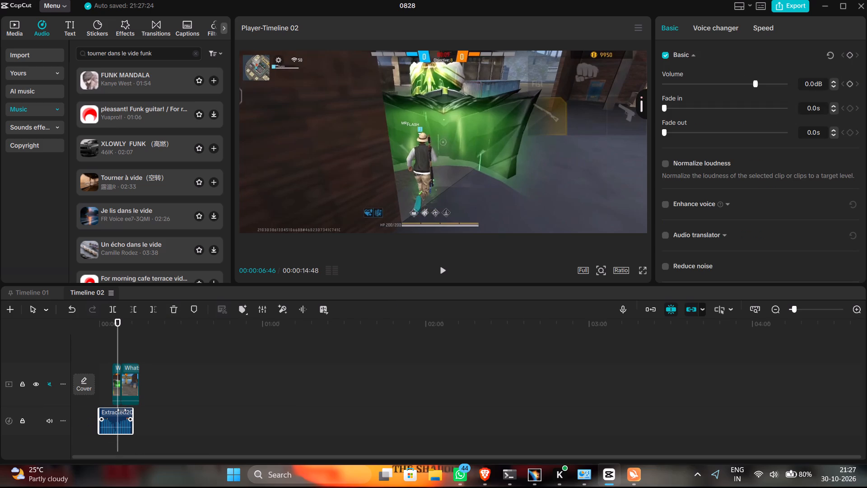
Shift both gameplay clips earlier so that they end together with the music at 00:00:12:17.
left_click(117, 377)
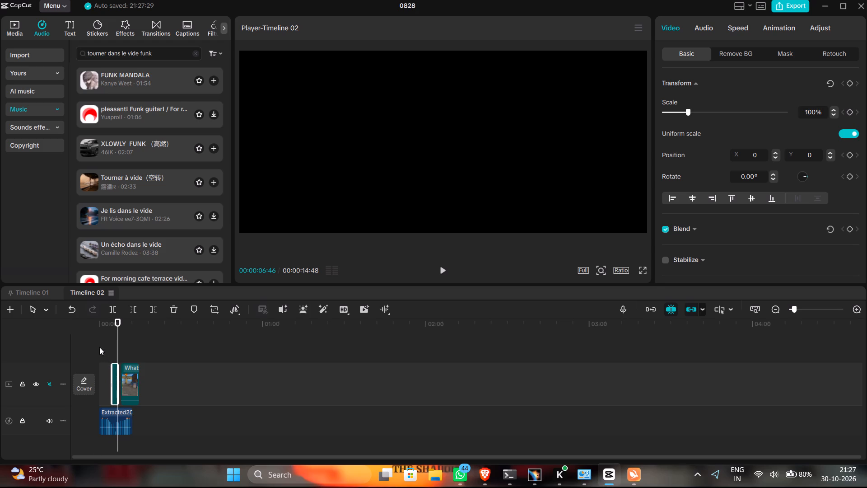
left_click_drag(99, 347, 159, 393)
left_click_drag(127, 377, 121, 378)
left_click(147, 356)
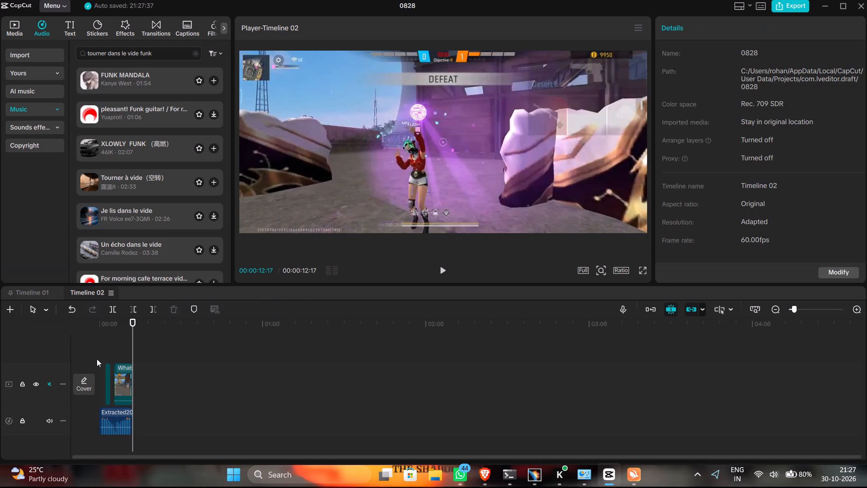
Extend the end of the first gameplay clip until it meets the start of the second clip.
left_click(107, 379)
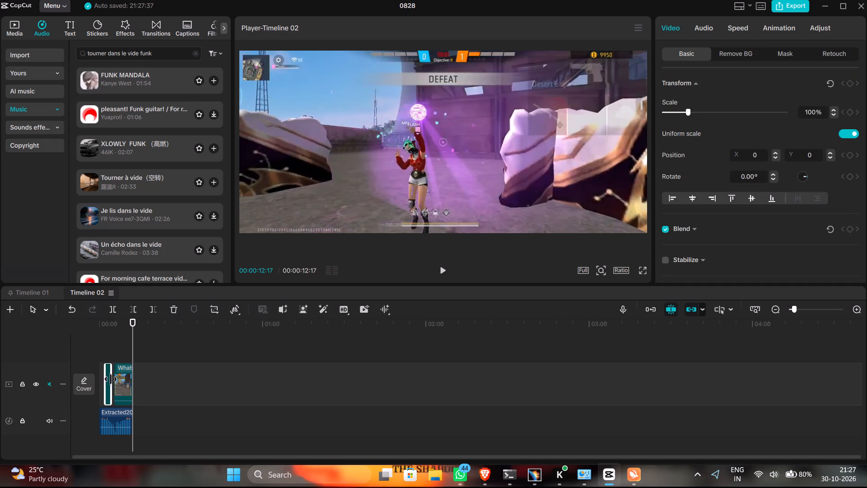
left_click_drag(111, 379, 116, 379)
left_click(106, 344)
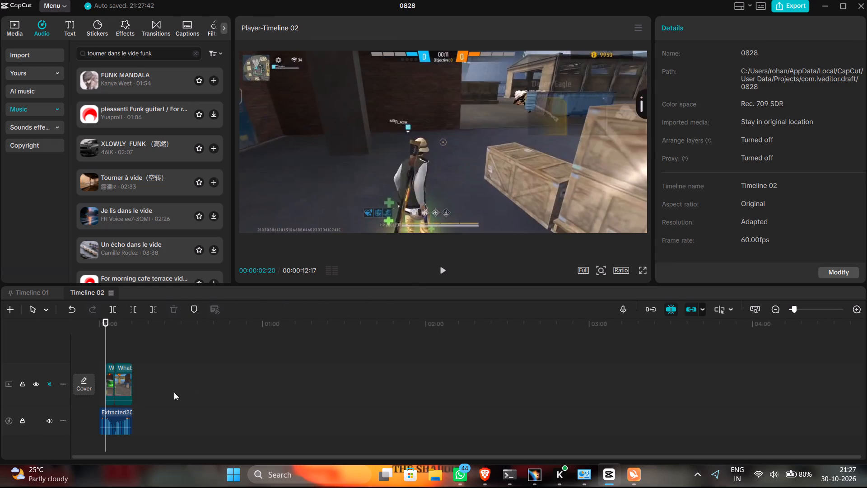
Move both gameplay clips together to the start of Timeline 02, in line with the music's beginning.
left_click_drag(161, 352, 102, 380)
left_click_drag(119, 382, 111, 382)
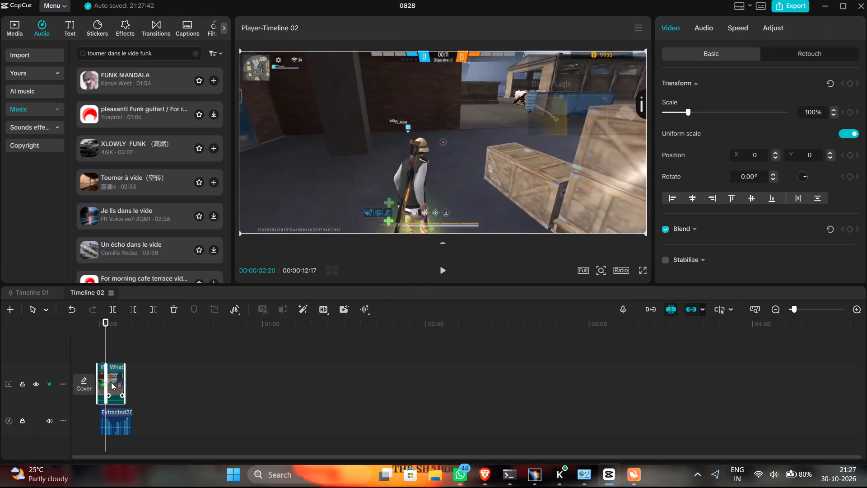
left_click_drag(111, 382, 113, 383)
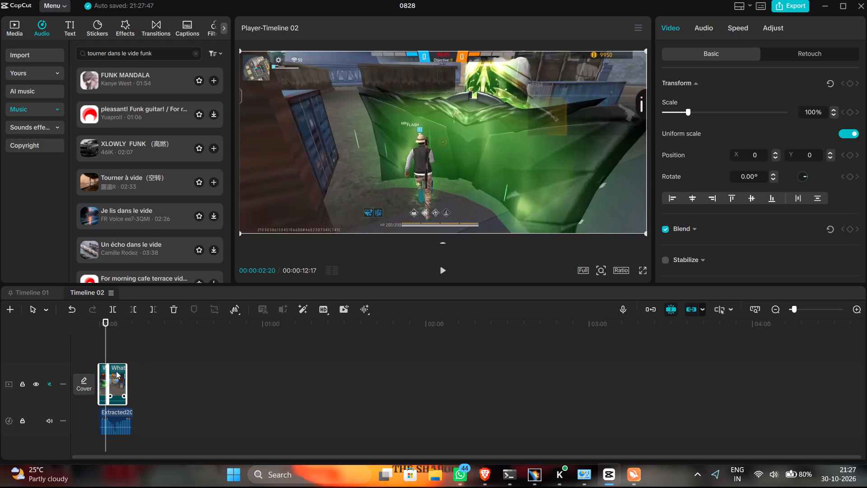
Realign both gameplay clips together with the beginning of Timeline 02 and the music track, and deselect them.
left_click_drag(113, 374, 118, 380)
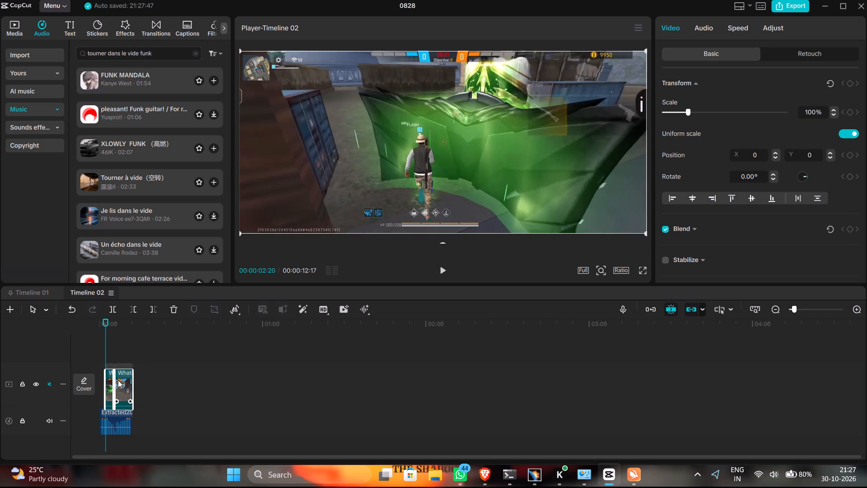
left_click_drag(118, 380, 116, 380)
left_click(144, 353)
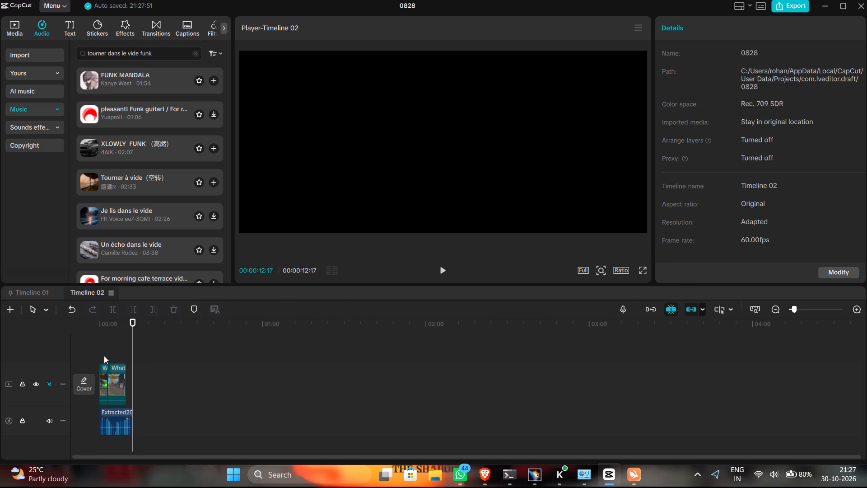
Play Timeline 02 from the beginning to check how the two gameplay clips fit the music.
left_click(93, 349)
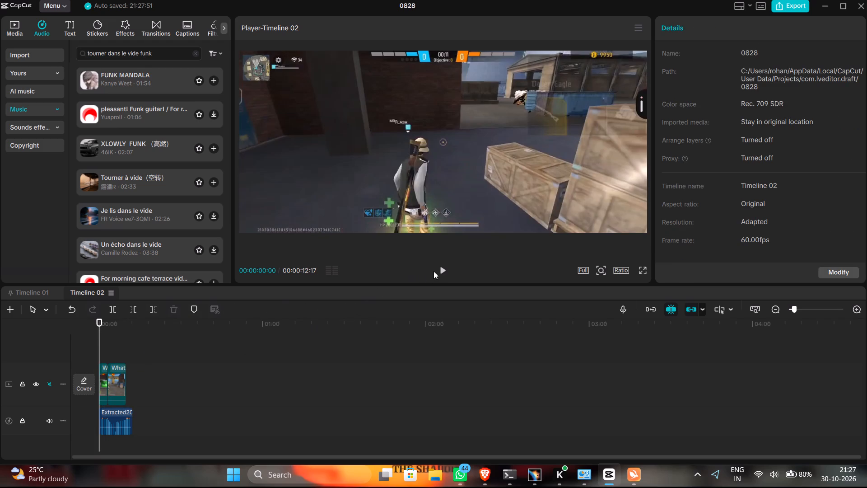
left_click(437, 270)
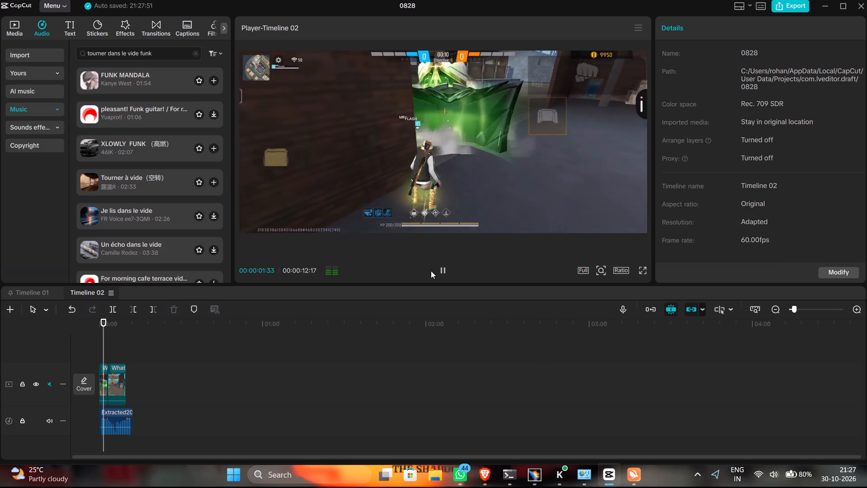
left_click(439, 272)
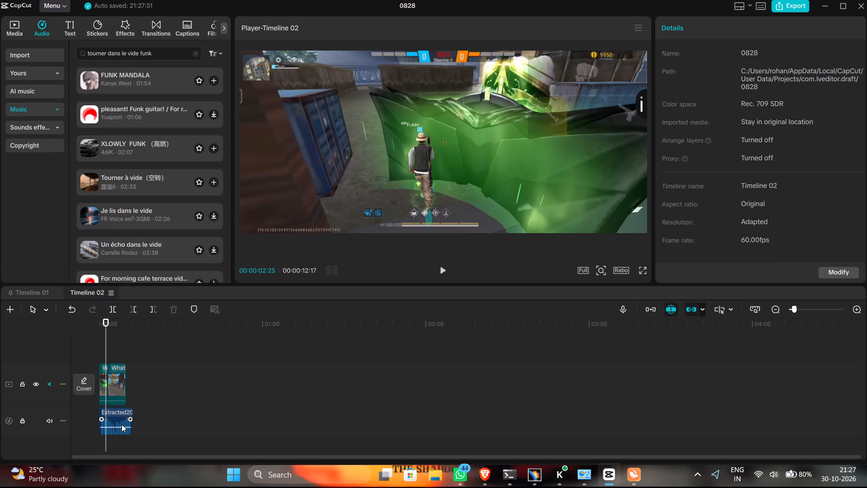
left_click(121, 424)
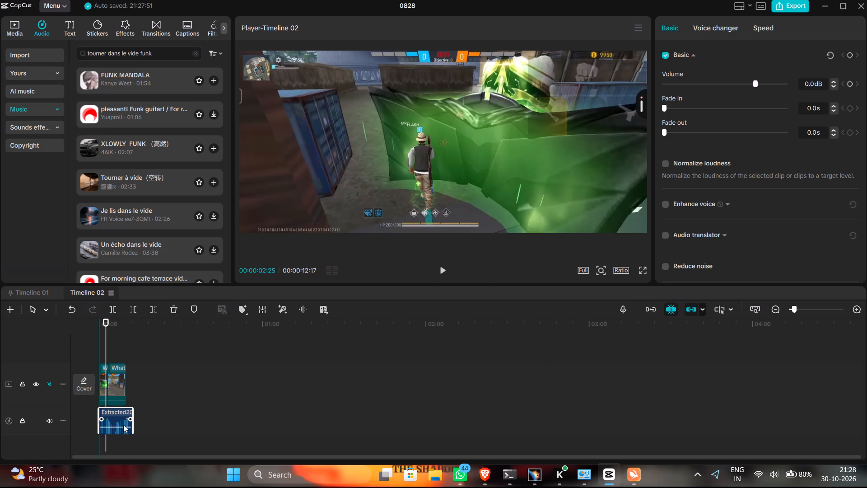
left_click(188, 333)
left_click(90, 348)
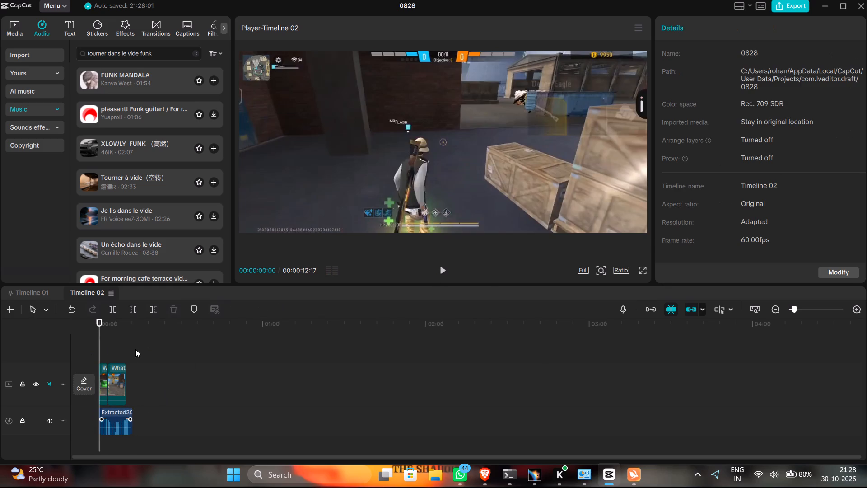
left_click(444, 268)
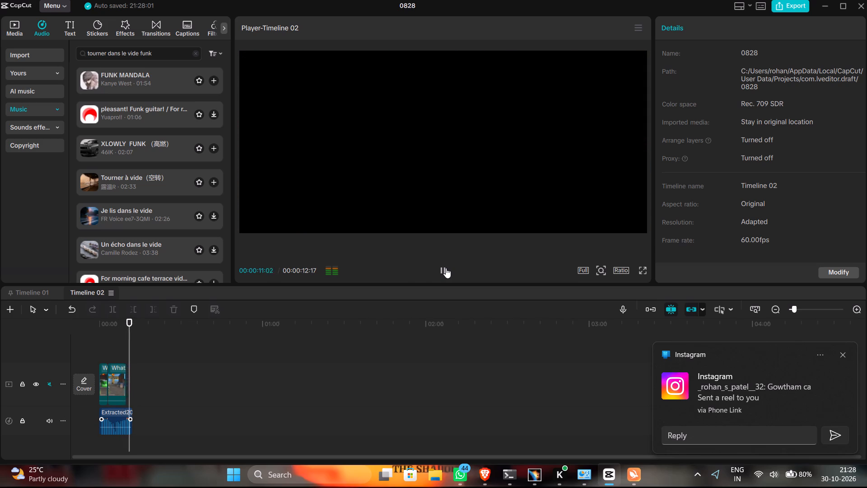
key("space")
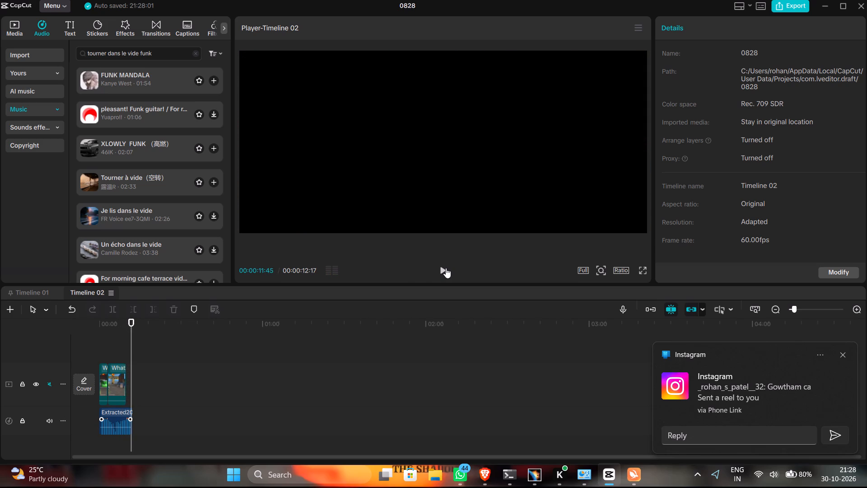
Select the second gameplay clip and step the playhead back frame by frame to 00:00:11:05.
left_click(115, 385)
key("Left")
key("Left")
key("Left")
key("Left")
key("Left")
key("Left")
key("Left")
key("Left")
key("Left")
key("Left")
key("Left")
key("Left")
key("Left")
key("Left")
key("Left")
key("Left")
key("Left")
key("Left")
key("Left")
key("Left")
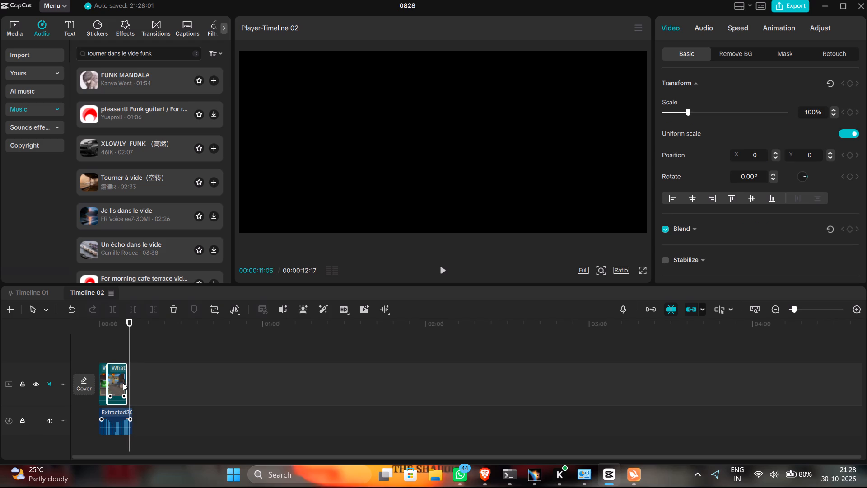
Play the opening of the second gameplay clip and step back frame by frame to 00:00:04:52.
left_click(108, 350)
key("space")
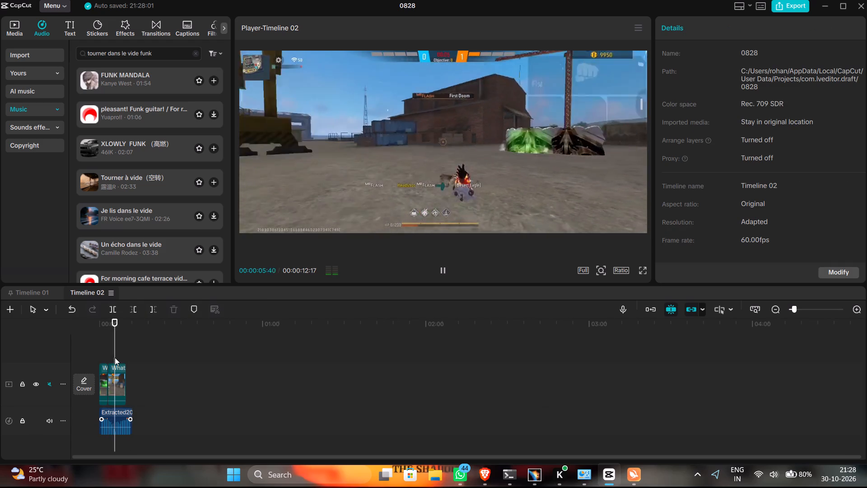
key("space")
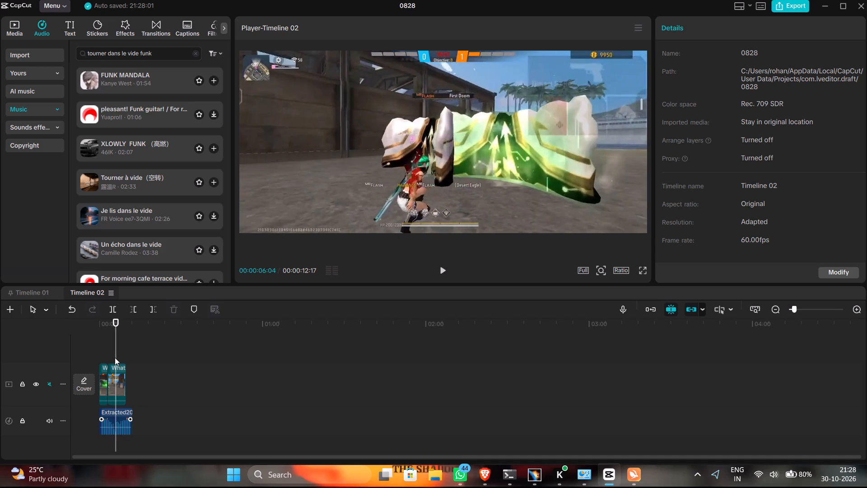
key("Left")
key("Left")
key("Left")
key("Left")
key("Left")
key("Left")
key("Left")
key("Left")
key("Left")
key("Left")
key("Left")
key("Left")
key("Left")
key("Left")
key("Left")
key("Left")
key("Left")
key("Left")
key("Left")
key("Left")
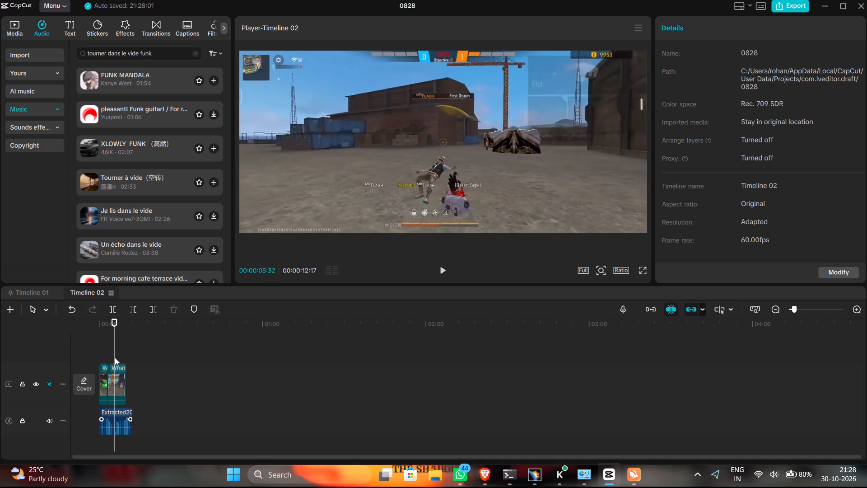
Play from the timeline's start to 00:00:01:12 and trim away the first gameplay clip's footage before that point.
left_click(98, 353)
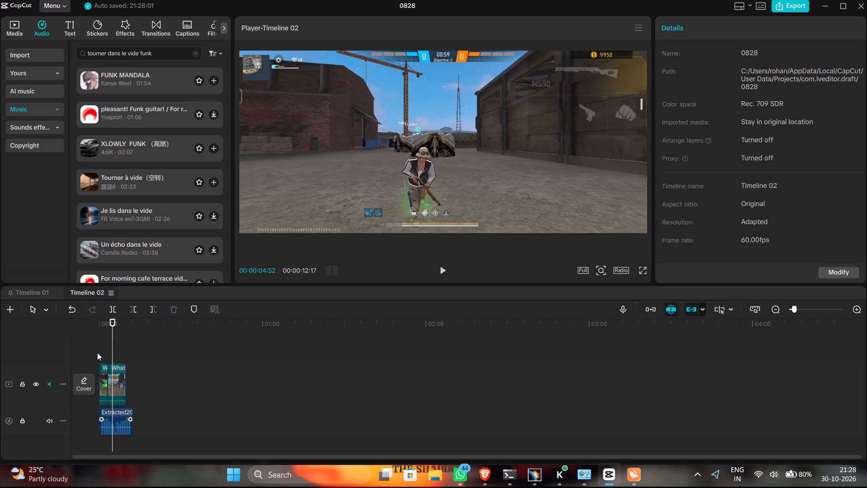
left_click(97, 352)
left_click(104, 352)
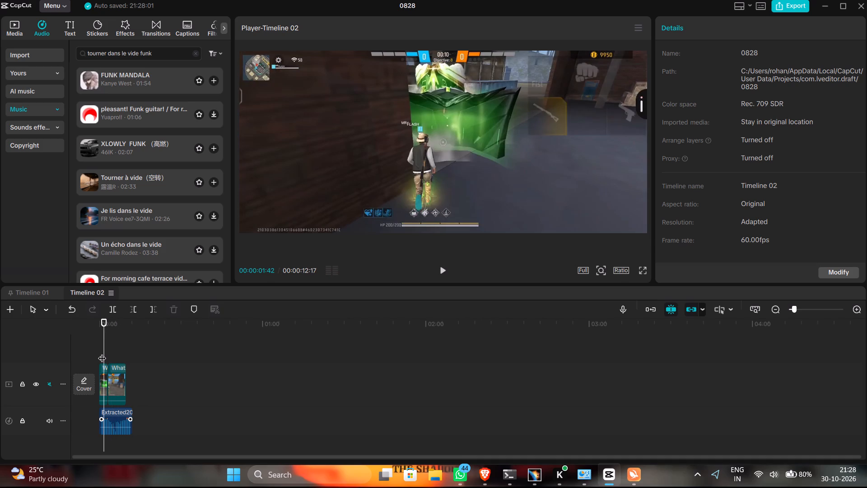
left_click(102, 352)
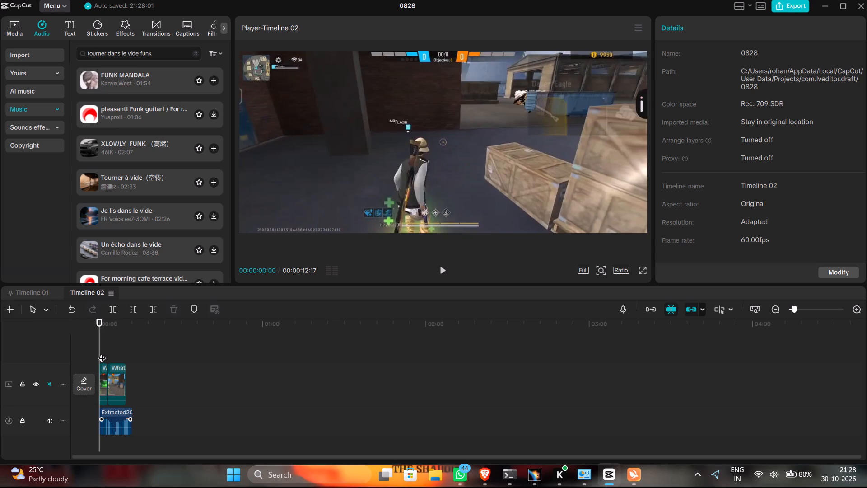
key("space")
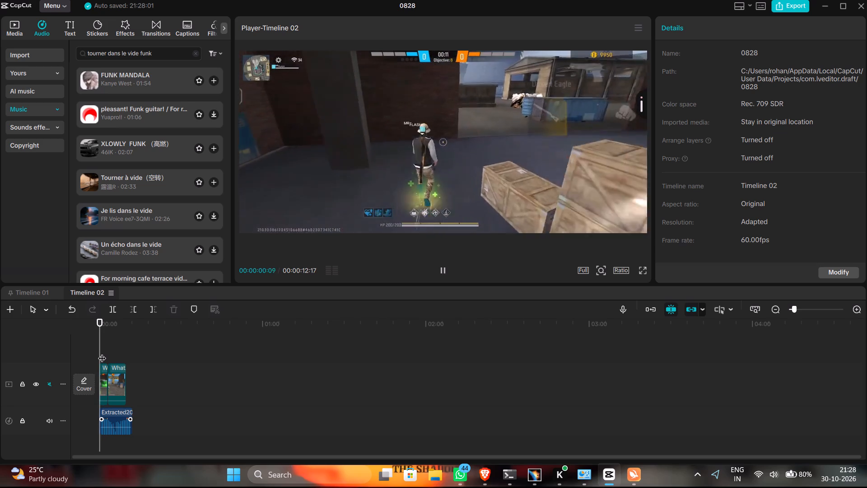
key("space")
key("space")
key("space")
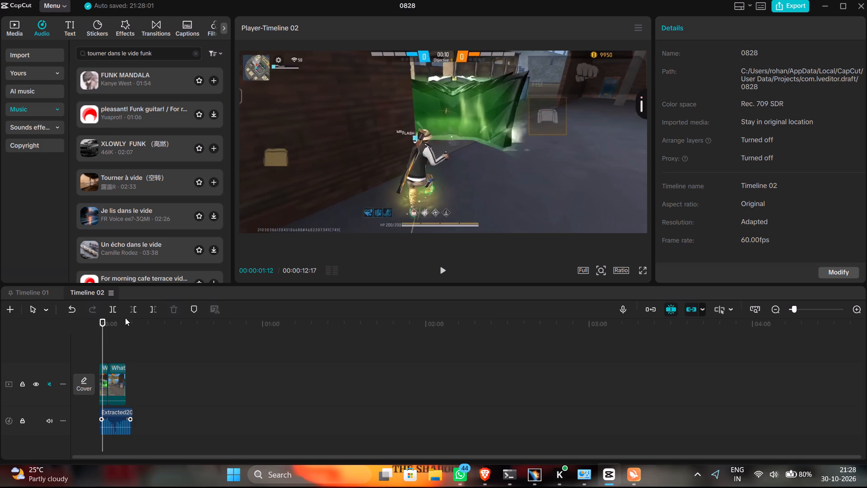
left_click(137, 313)
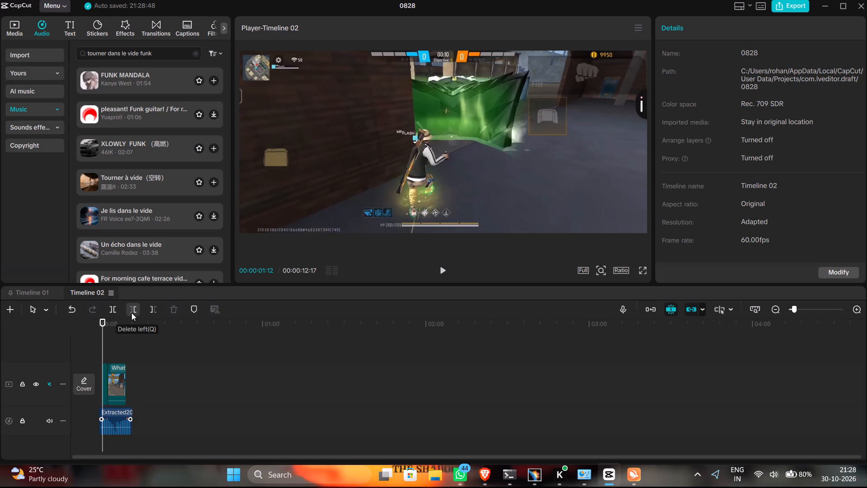
Move both gameplay clips back to the start of Timeline 02, closing the gap left by the trim.
left_click(86, 336)
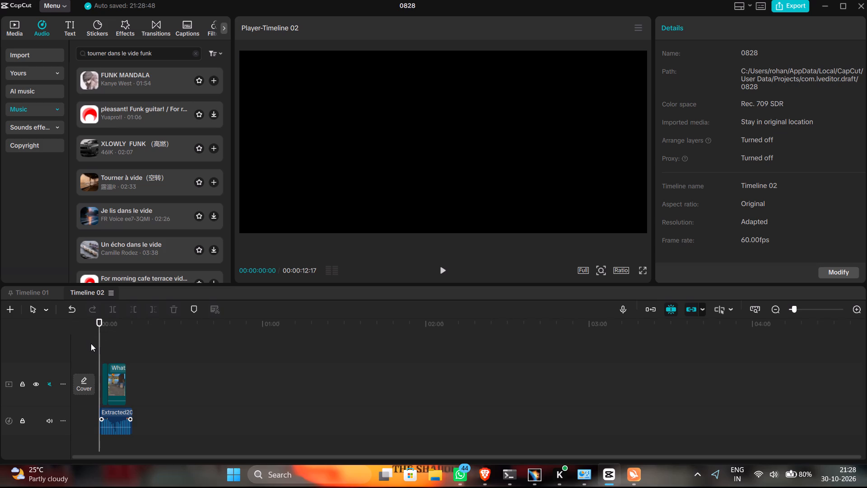
left_click_drag(91, 343, 144, 387)
left_click(117, 388)
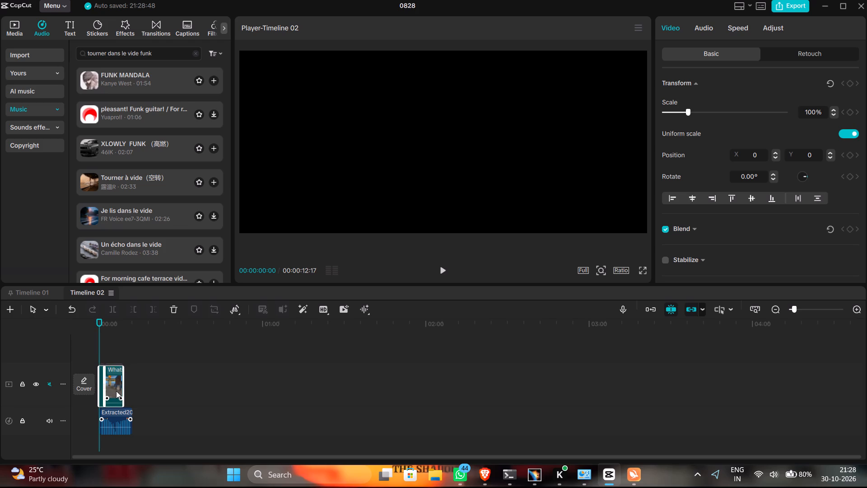
left_click(126, 356)
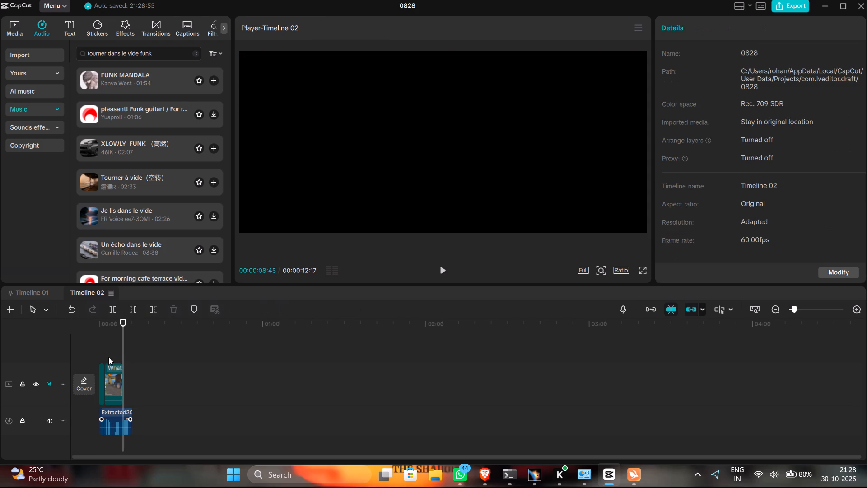
Play the opening of Timeline 02 from the start to 00:00:01:22 to check the gameplay against the music.
left_click(92, 351)
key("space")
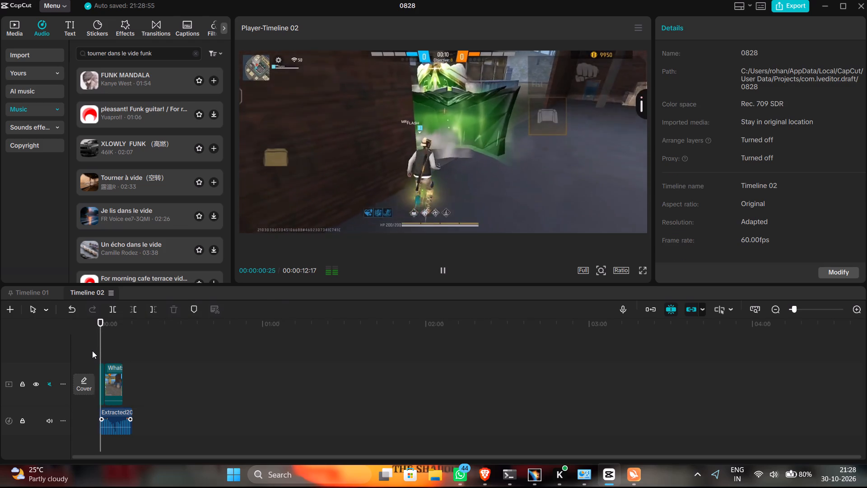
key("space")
Select both gameplay clips and shift them together flush against the start of Timeline 02.
left_click_drag(132, 353, 99, 370)
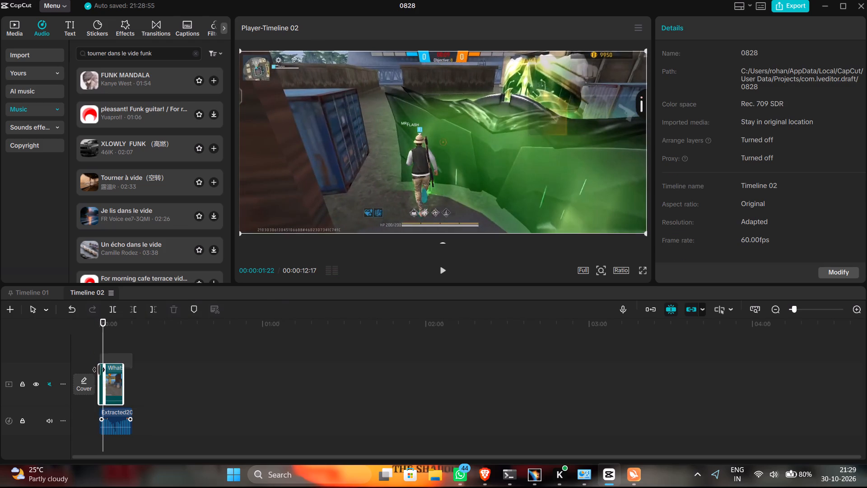
left_click_drag(99, 370, 98, 380)
left_click(113, 375)
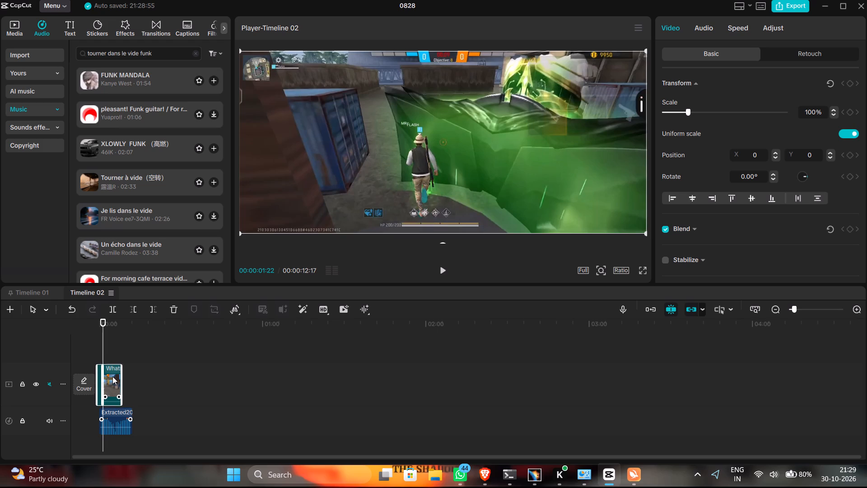
left_click(137, 347)
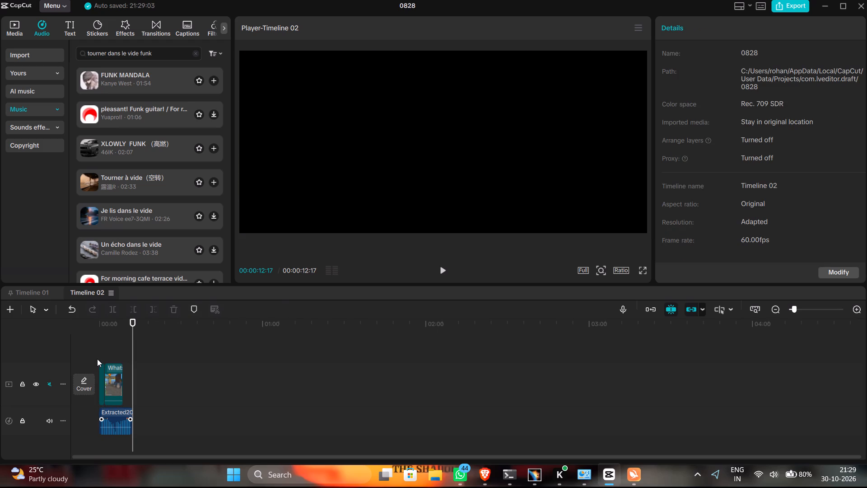
Play Timeline 02 from the start through the end of the gameplay clips to review their timing with the music.
left_click(95, 355)
left_click(99, 351)
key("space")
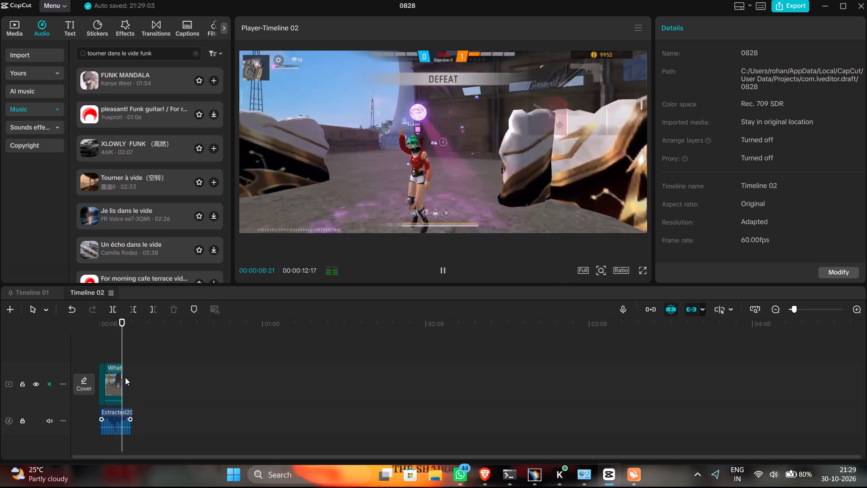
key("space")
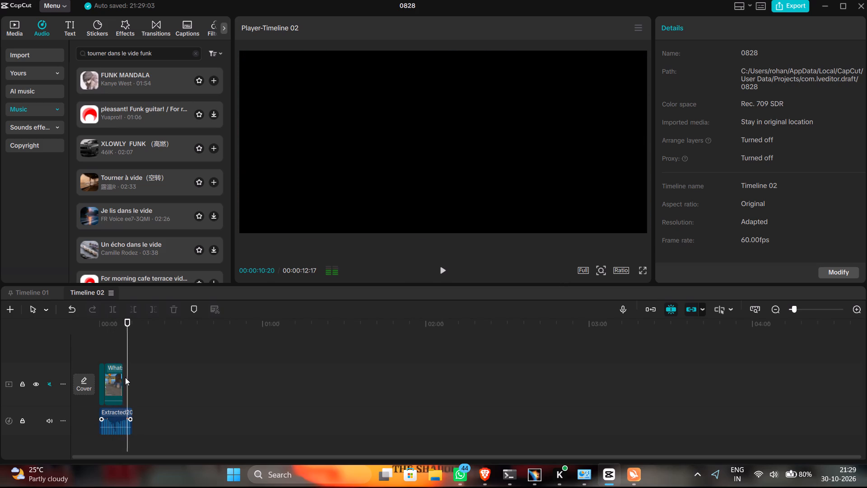
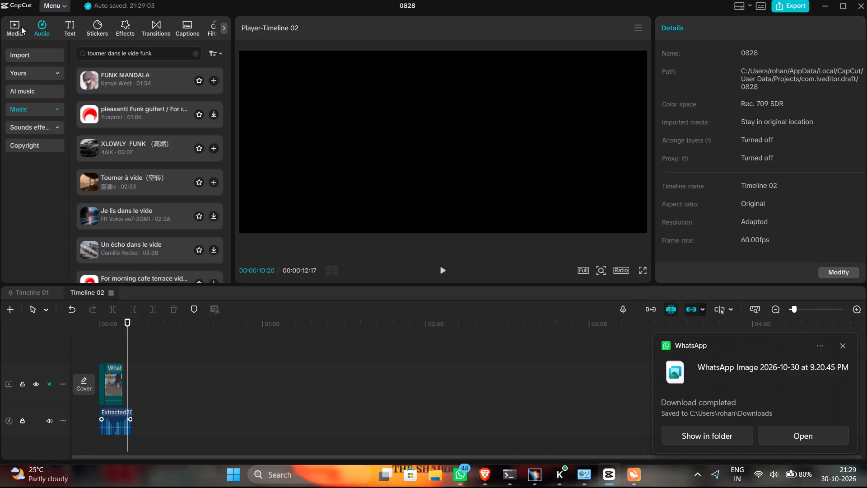
Import the downloaded image WhatsApp Image 2026-10-30 at 9.20.45 PM, showing the match victory scoreboard, into the project media.
left_click(21, 27)
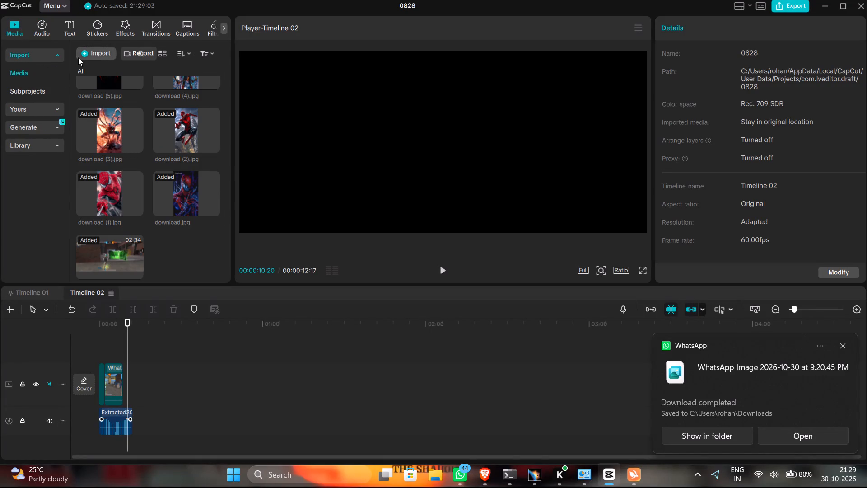
left_click(93, 54)
double_click(130, 107)
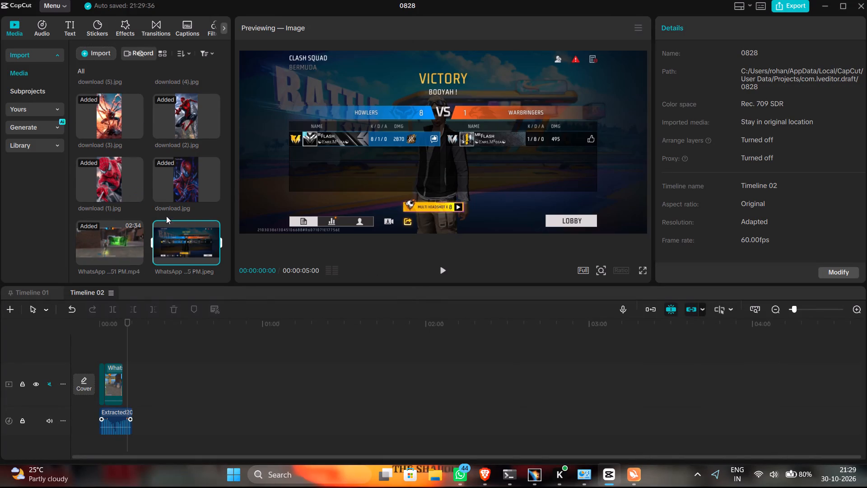
Place the victory scoreboard image on the main video track of Timeline 02, directly after the last gameplay clip.
left_click_drag(175, 244, 175, 374)
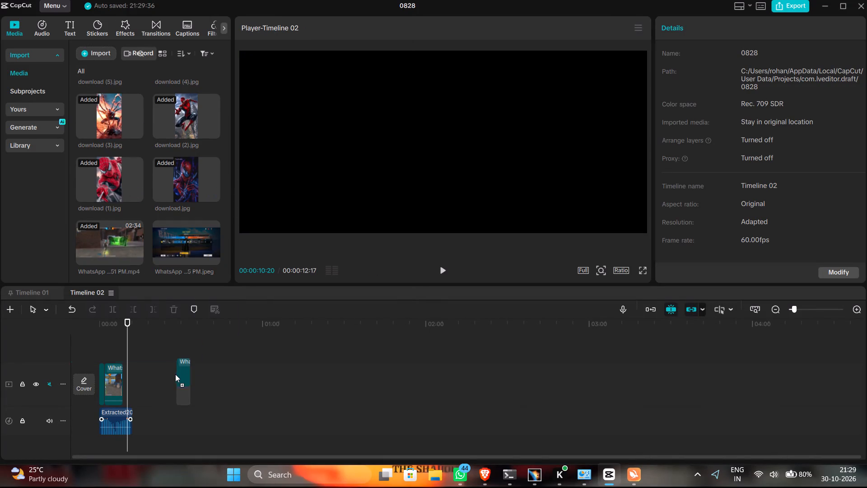
left_click_drag(175, 374, 122, 375)
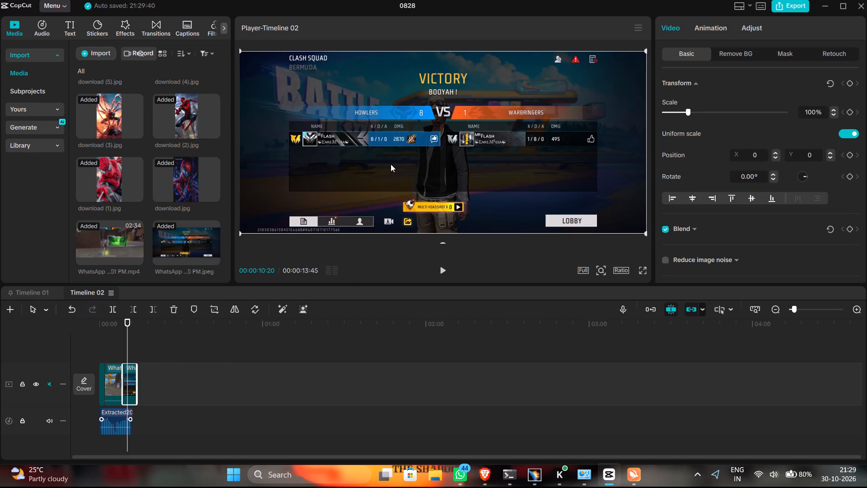
right_click(391, 164)
Move the playhead back to 00:00:10:00 over the victory scoreboard image.
left_click_drag(128, 350, 125, 350)
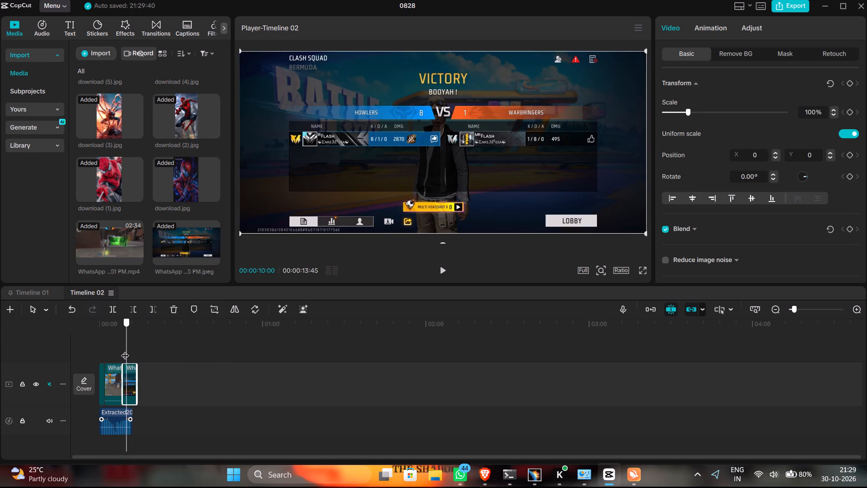
Browse the video effects through the new and trending categories and preview the Zoom Lens effect.
left_click_drag(125, 350, 121, 350)
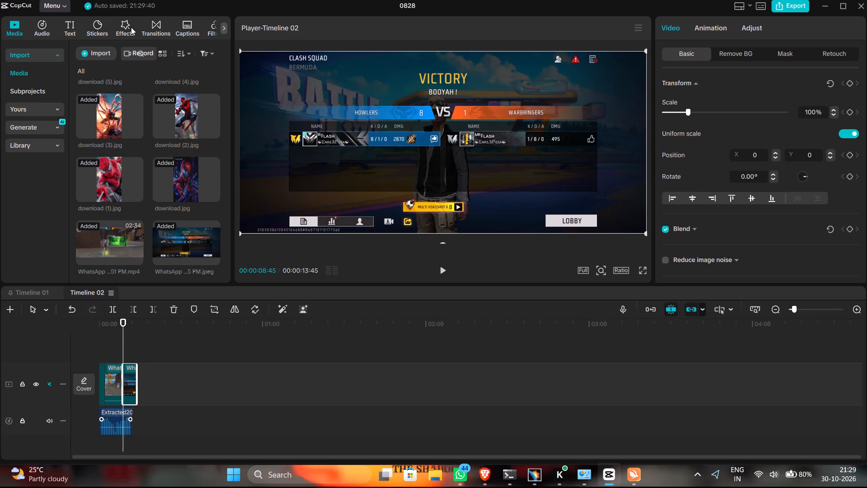
left_click(155, 27)
left_click(119, 33)
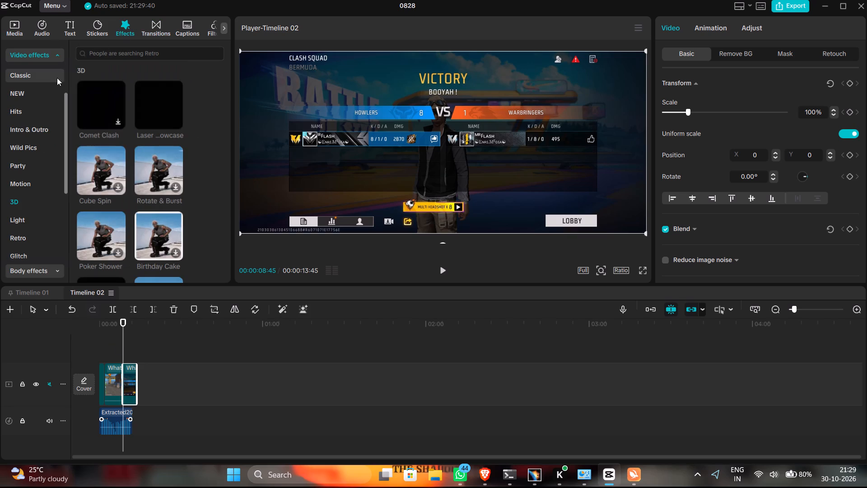
left_click(22, 91)
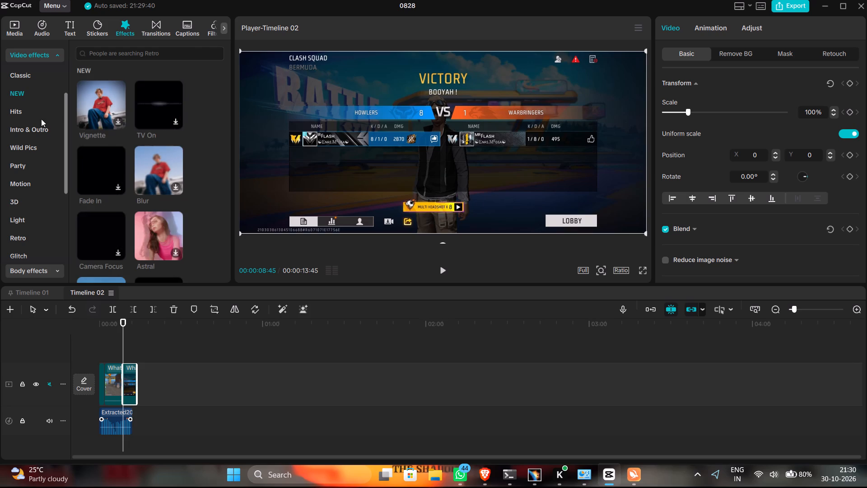
scroll(14, 94, "up", 3)
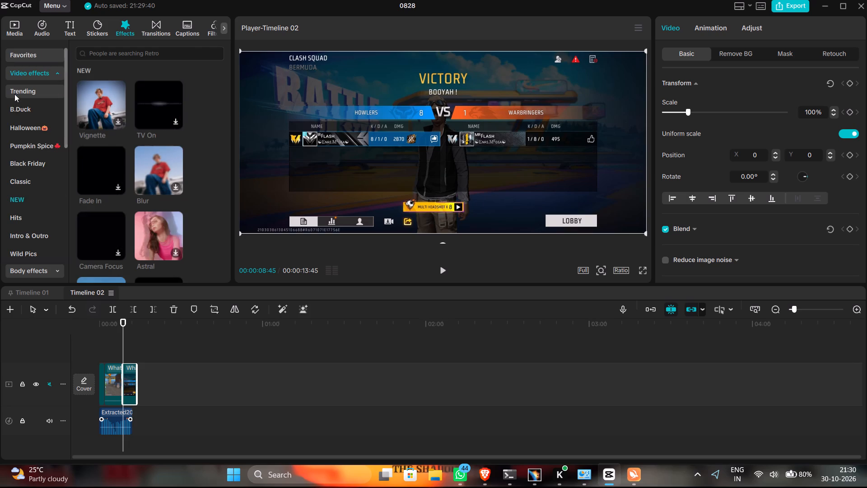
left_click(21, 99)
left_click(23, 92)
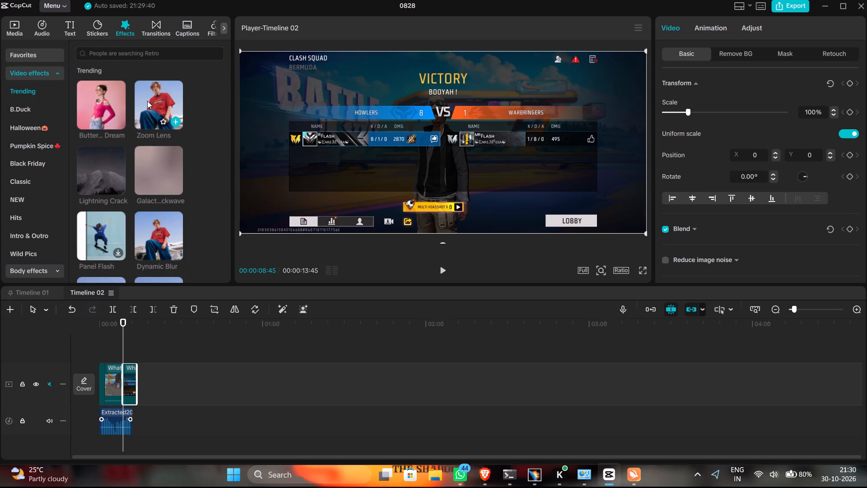
left_click(147, 101)
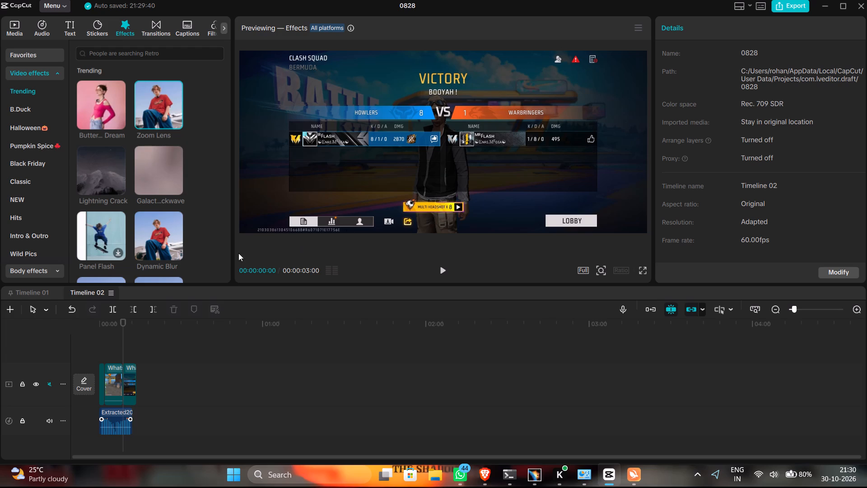
Play Timeline 02 from its start through to the victory screenshot at the end.
left_click(95, 347)
left_click(98, 348)
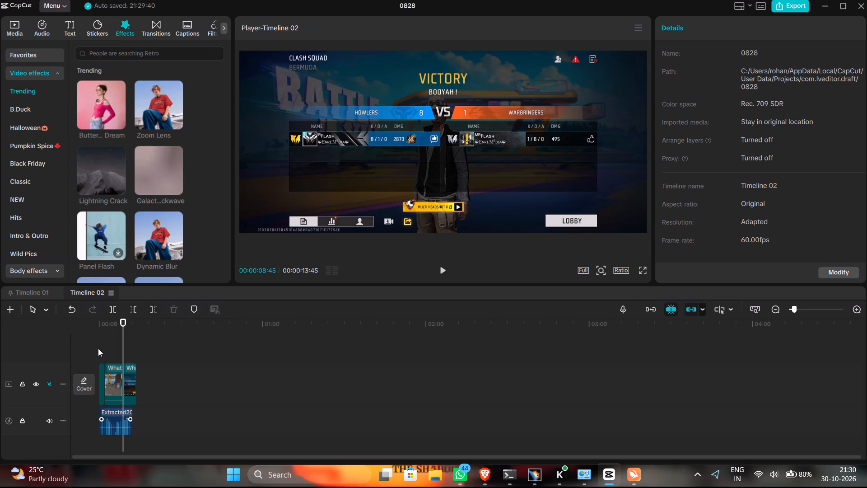
left_click_drag(125, 347, 74, 345)
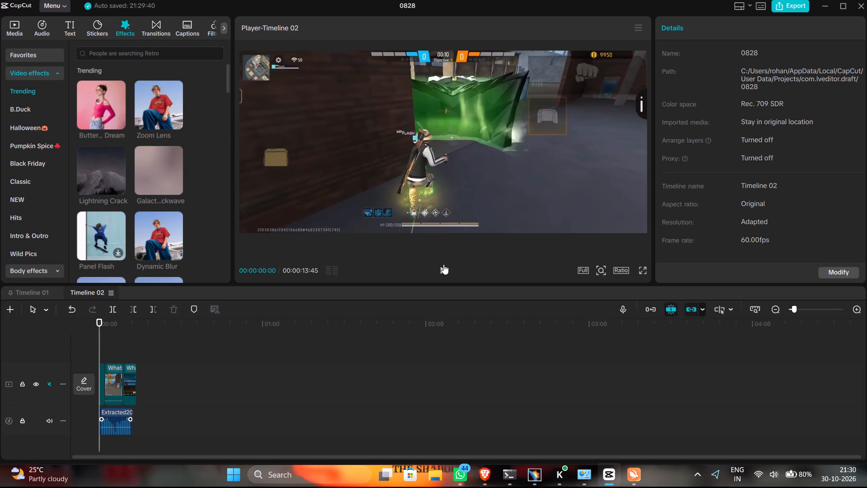
left_click(443, 268)
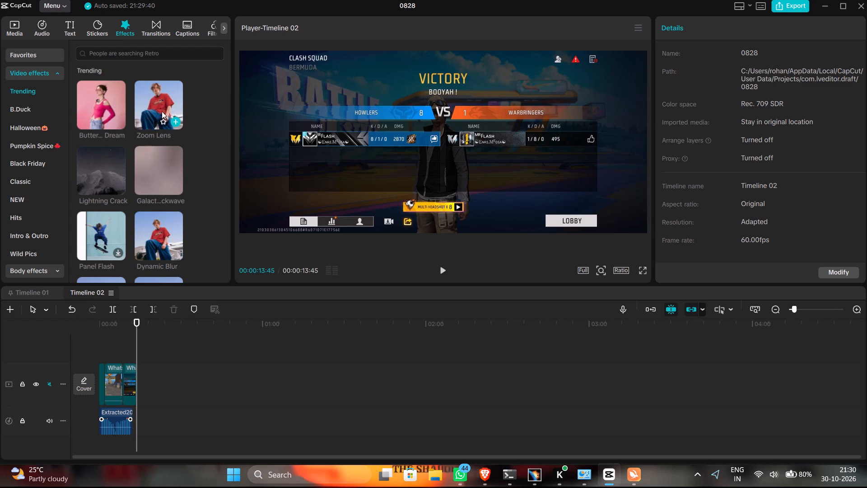
Add the Zoom Lens effect on its own track above the victory screenshot, starting where the screenshot begins.
left_click_drag(157, 101, 129, 352)
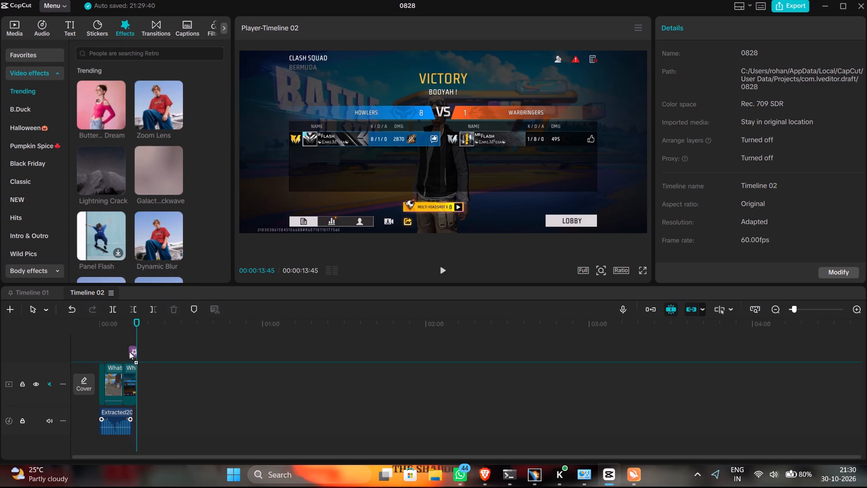
left_click_drag(129, 352, 120, 351)
left_click(131, 371)
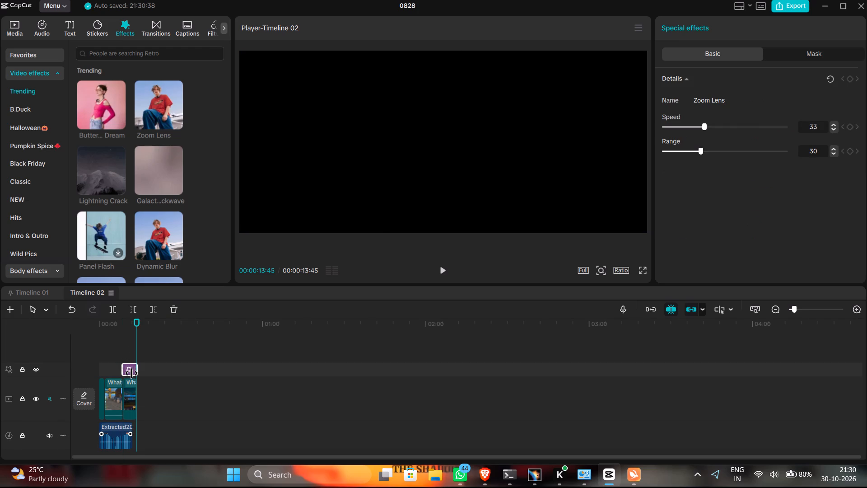
Shorten the victory screenshot's end to 00:00:12:17 so it finishes with the extracted music.
left_click(129, 394)
left_click_drag(136, 396, 131, 397)
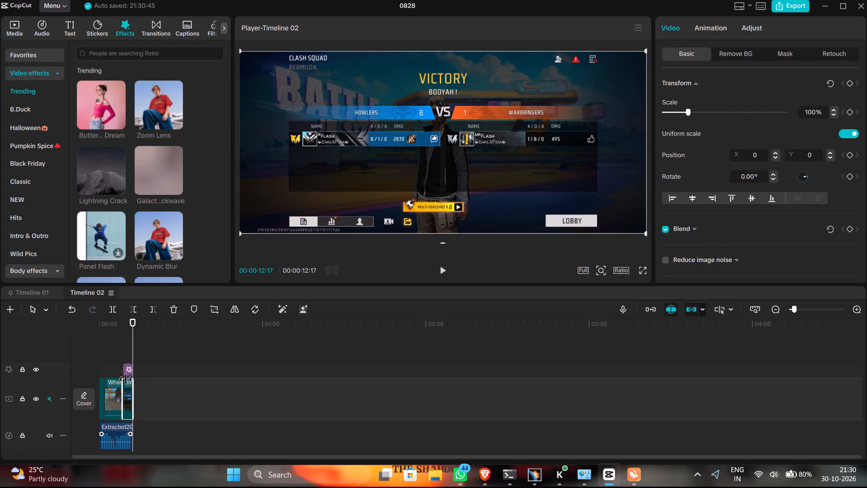
Play Timeline 02 from 00:00:05:51 to the end to review the Zoom Lens effect on the victory screenshot.
left_click(129, 371)
left_click(115, 349)
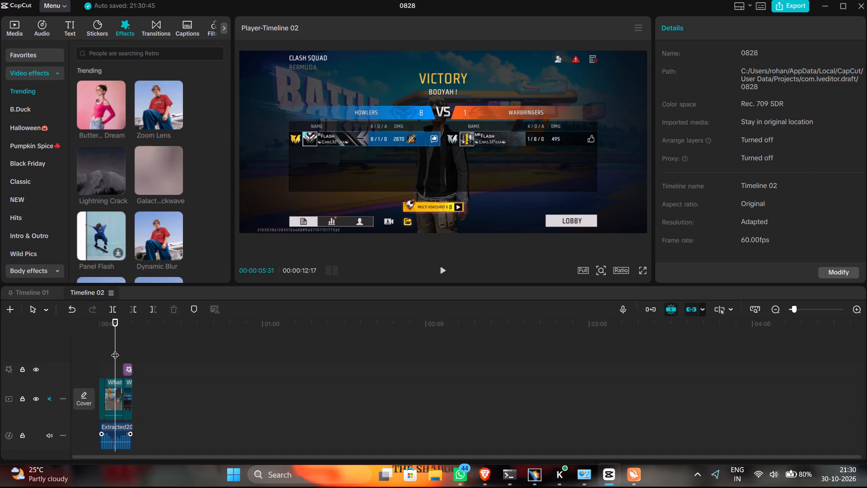
left_click(440, 269)
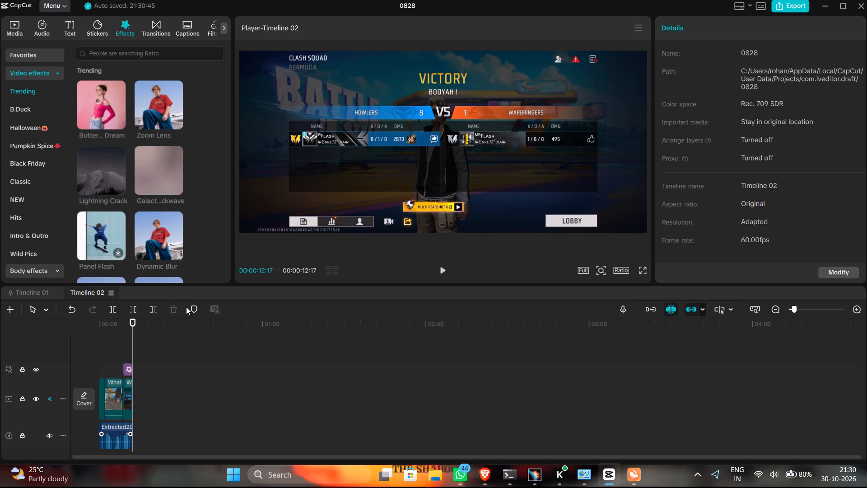
left_click(126, 368)
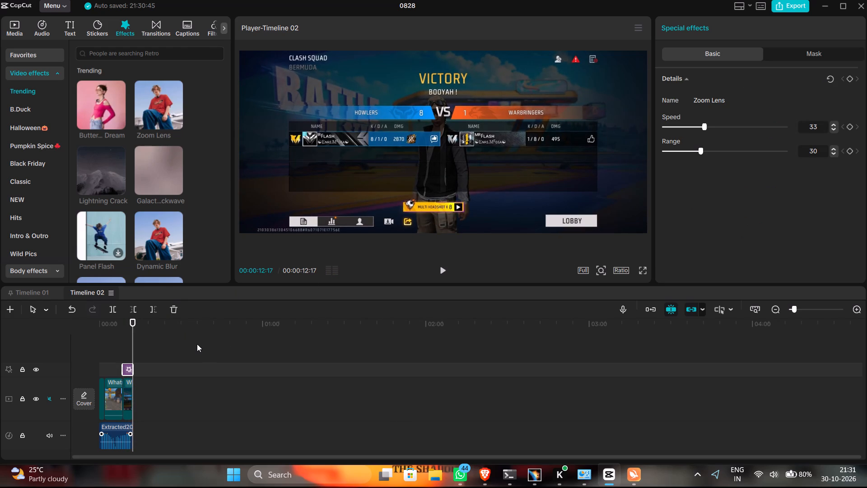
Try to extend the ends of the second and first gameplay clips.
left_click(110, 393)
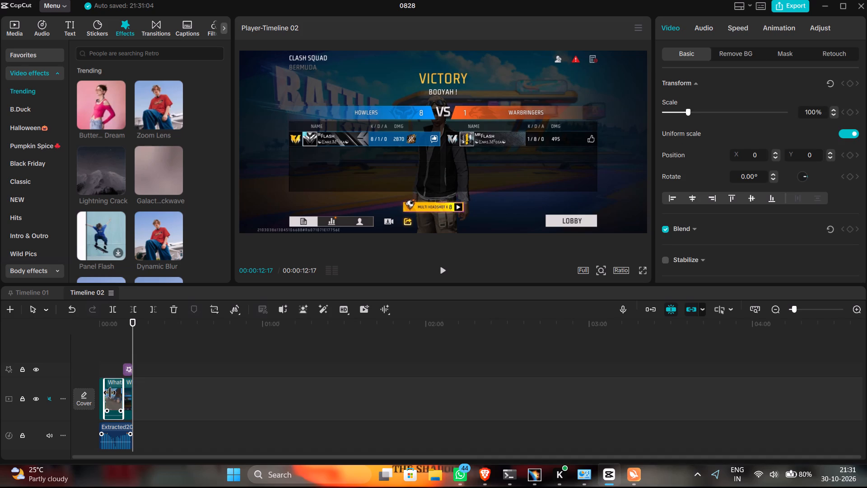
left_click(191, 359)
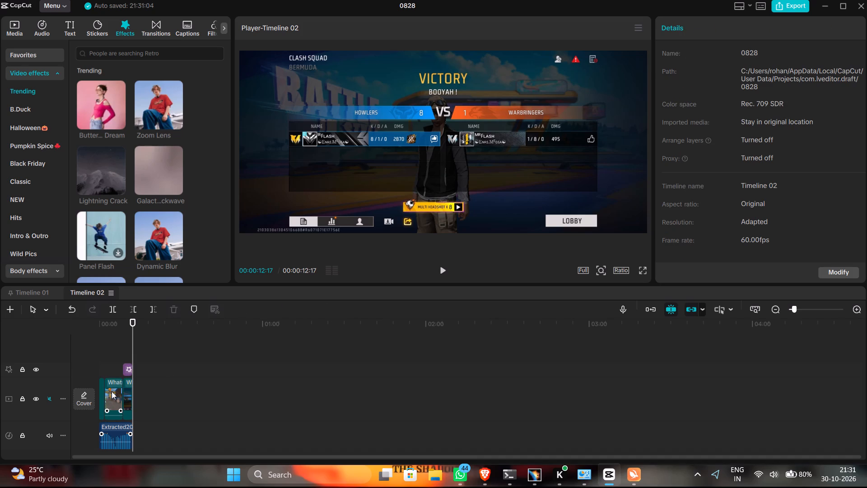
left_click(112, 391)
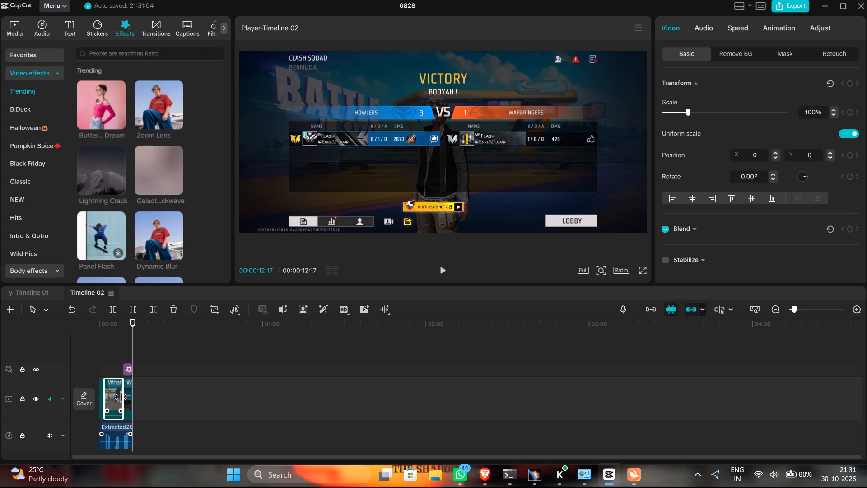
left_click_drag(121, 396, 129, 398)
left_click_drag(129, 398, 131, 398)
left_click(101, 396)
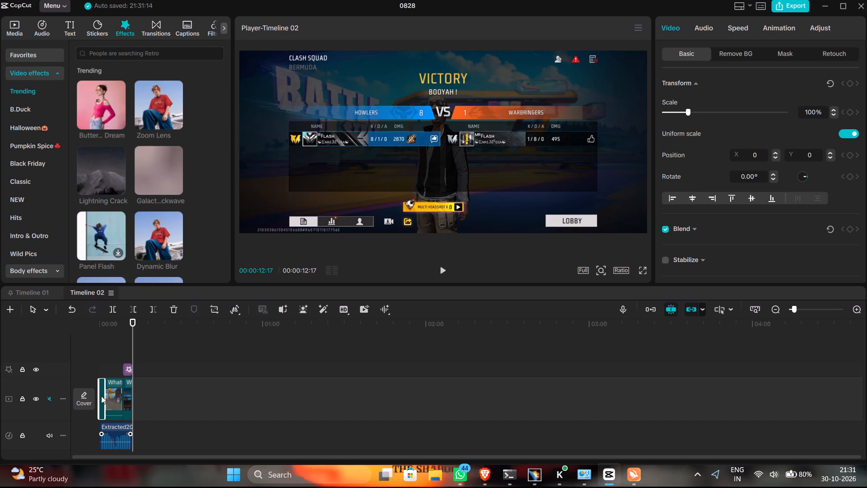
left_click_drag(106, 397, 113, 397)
Play the whole montage from the timeline's start to check it against the music.
left_click(102, 353)
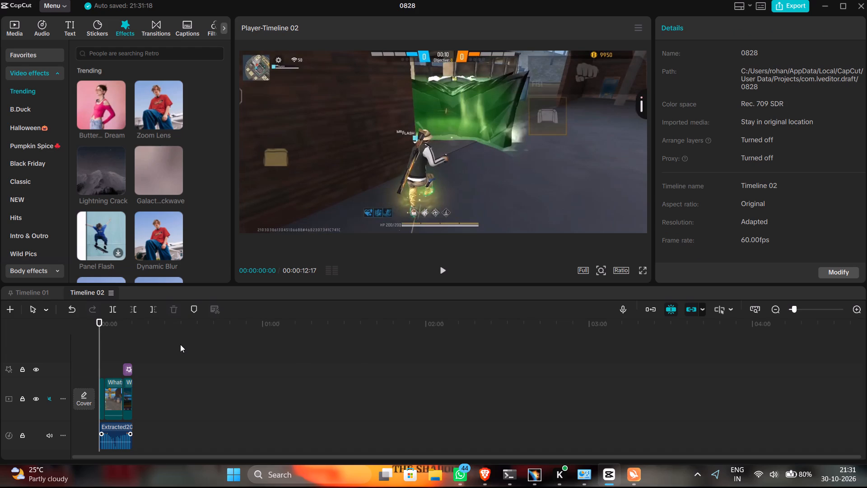
key("space")
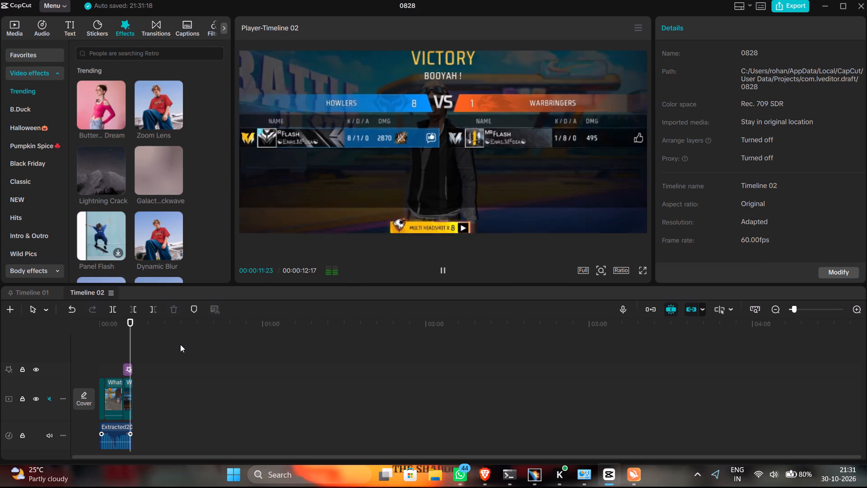
key("space")
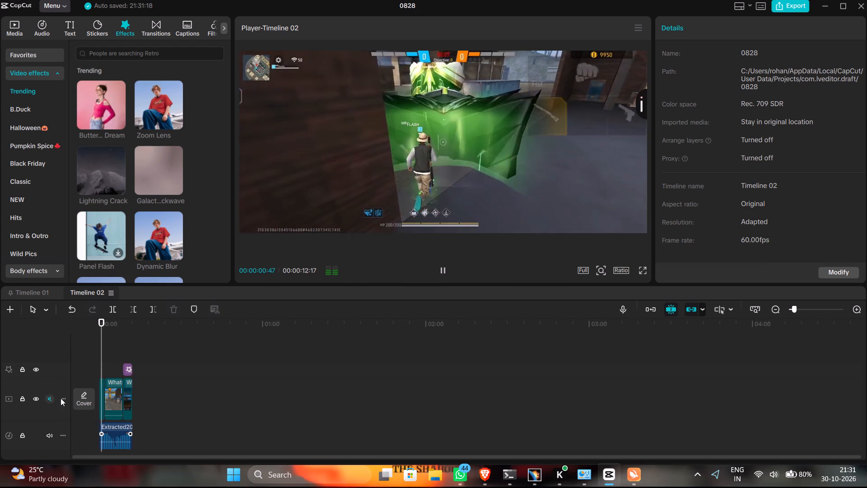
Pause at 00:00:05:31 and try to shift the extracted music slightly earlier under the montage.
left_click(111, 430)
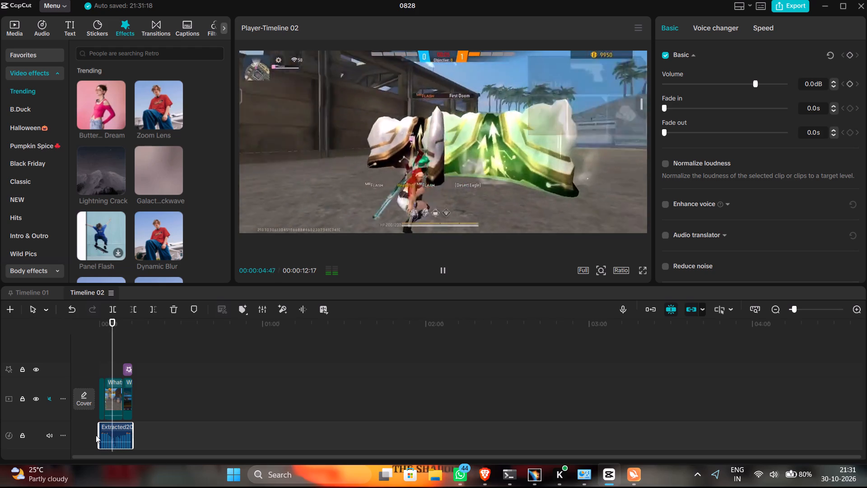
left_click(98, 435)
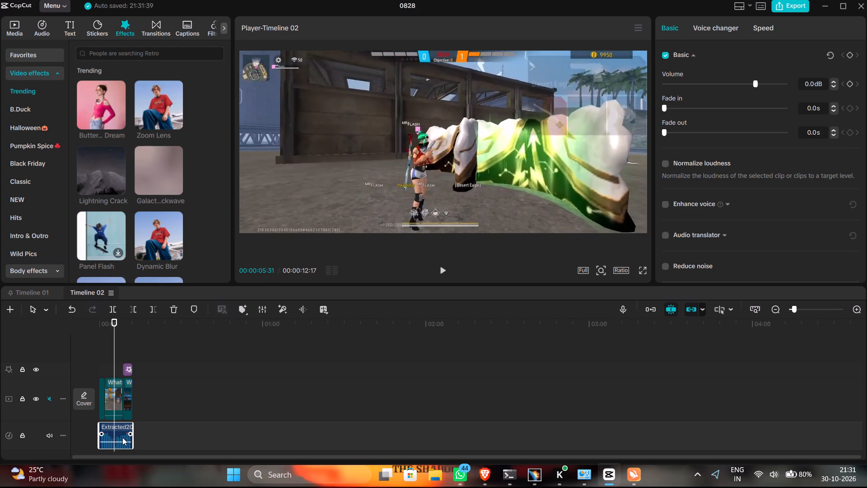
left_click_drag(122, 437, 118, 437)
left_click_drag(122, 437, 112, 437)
Move both gameplay clips, the victory screenshot and the Zoom Lens effect together later, so the montage ends at 00:00:14:07.
left_click_drag(88, 353, 145, 409)
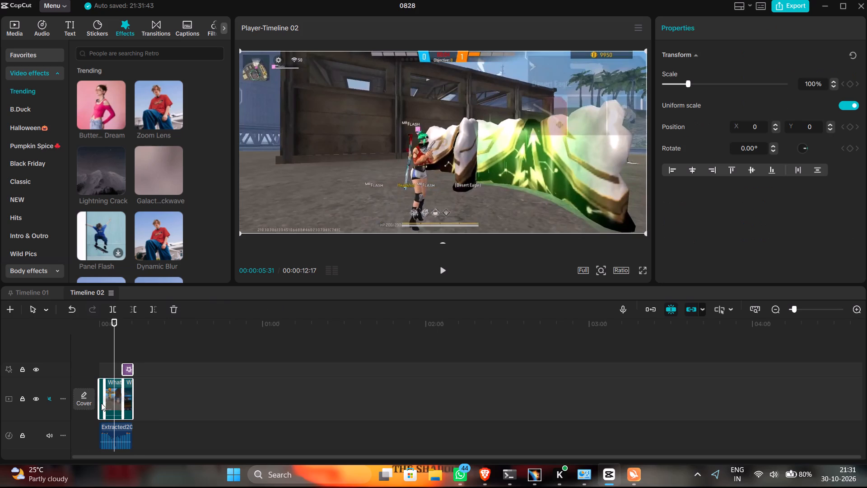
left_click_drag(107, 403, 125, 405)
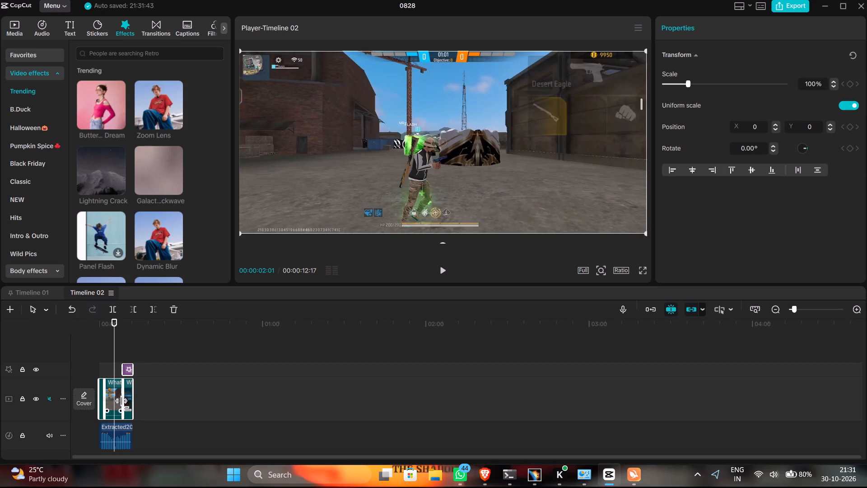
left_click_drag(125, 405, 128, 405)
left_click_drag(118, 403, 120, 403)
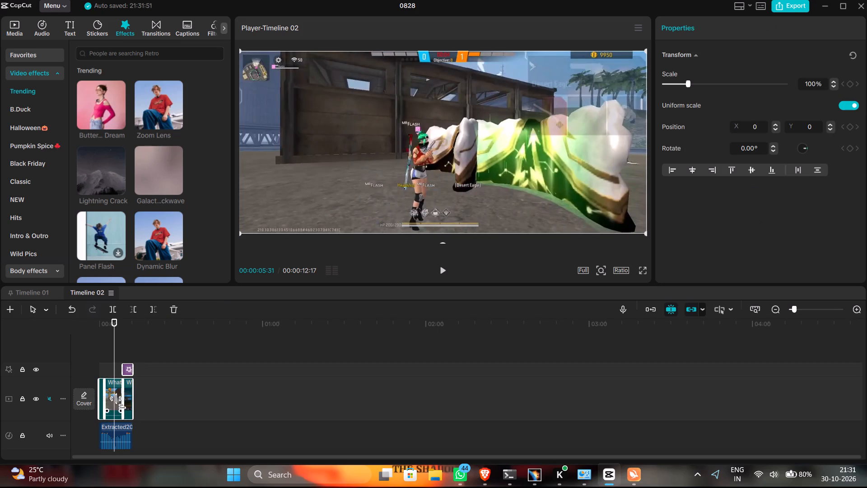
left_click_drag(120, 403, 123, 403)
Play the timeline from its start to the end to check the shifted montage against the music.
left_click(98, 363)
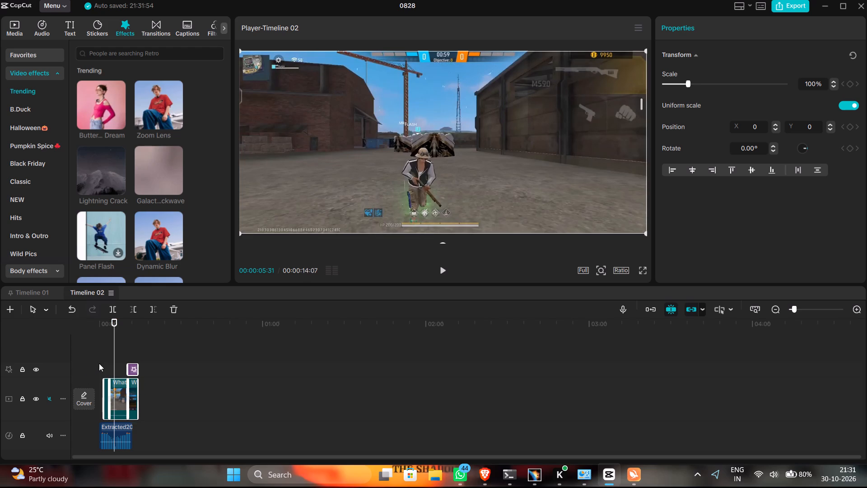
left_click(101, 360)
left_click(93, 357)
key("space")
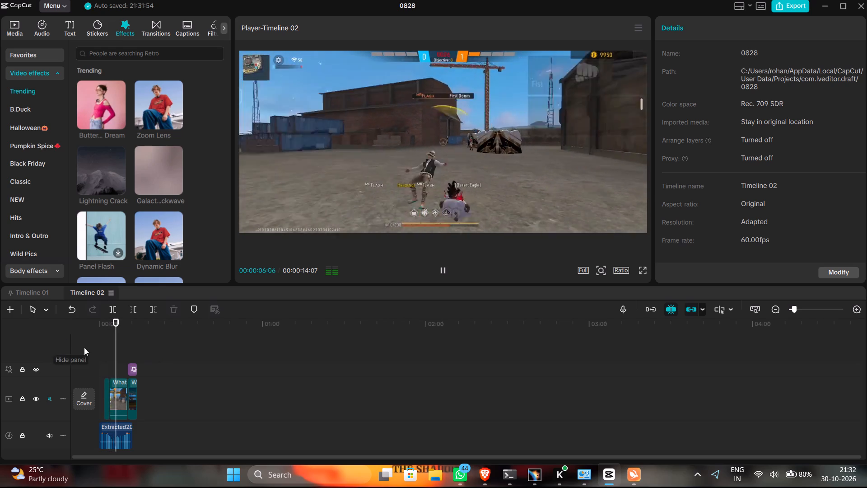
left_click_drag(94, 356, 171, 413)
left_click_drag(100, 344, 136, 408)
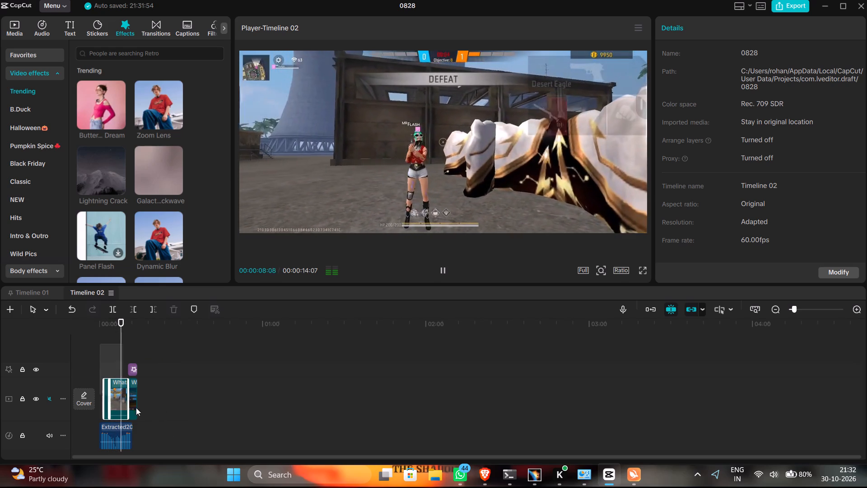
left_click_drag(136, 408, 159, 422)
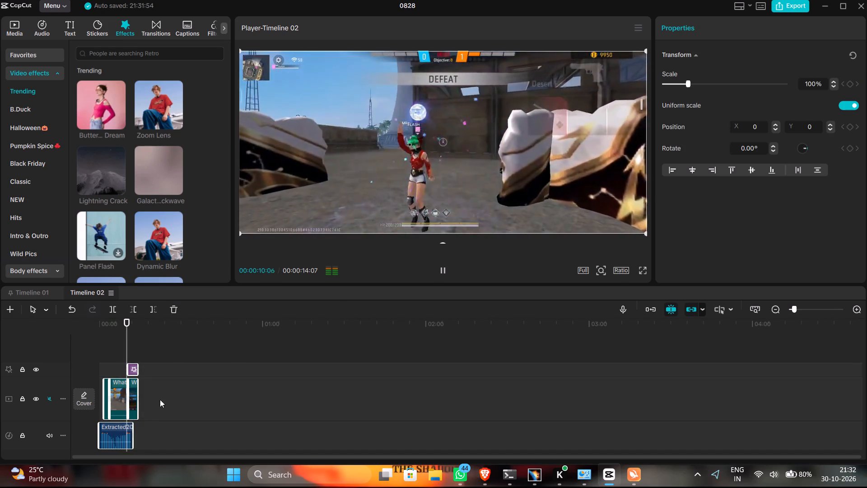
left_click(176, 350)
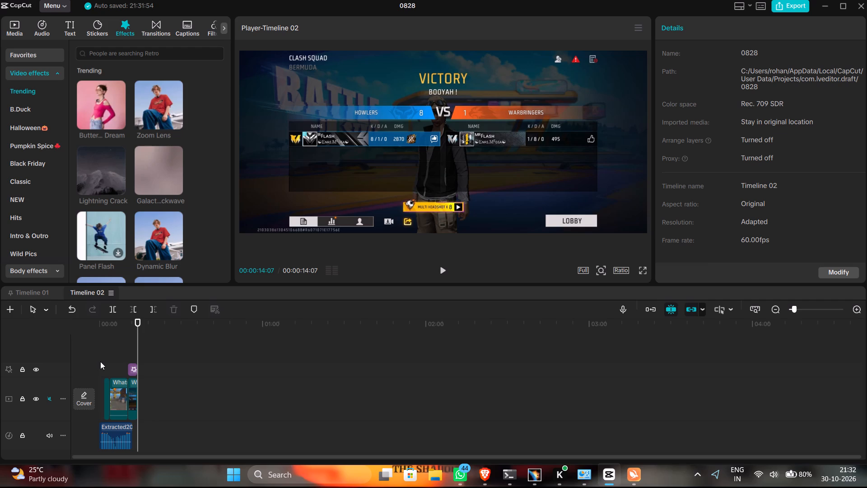
Play the shifted montage once more to check its timing against the music.
key("space")
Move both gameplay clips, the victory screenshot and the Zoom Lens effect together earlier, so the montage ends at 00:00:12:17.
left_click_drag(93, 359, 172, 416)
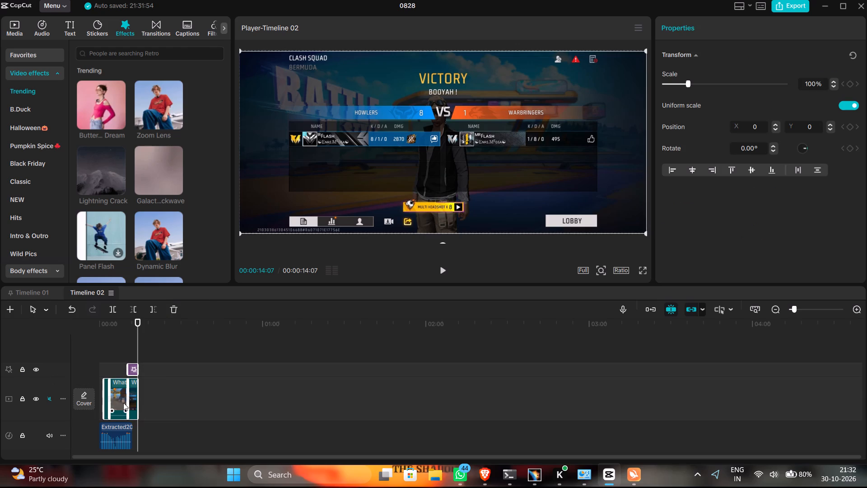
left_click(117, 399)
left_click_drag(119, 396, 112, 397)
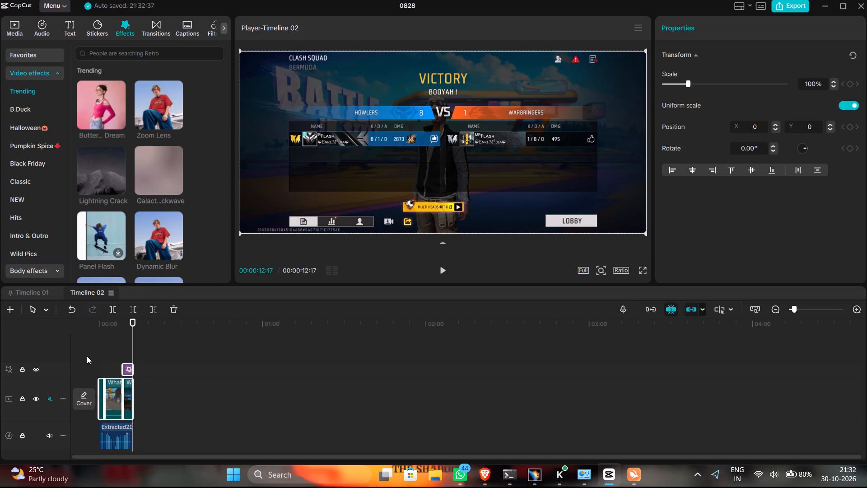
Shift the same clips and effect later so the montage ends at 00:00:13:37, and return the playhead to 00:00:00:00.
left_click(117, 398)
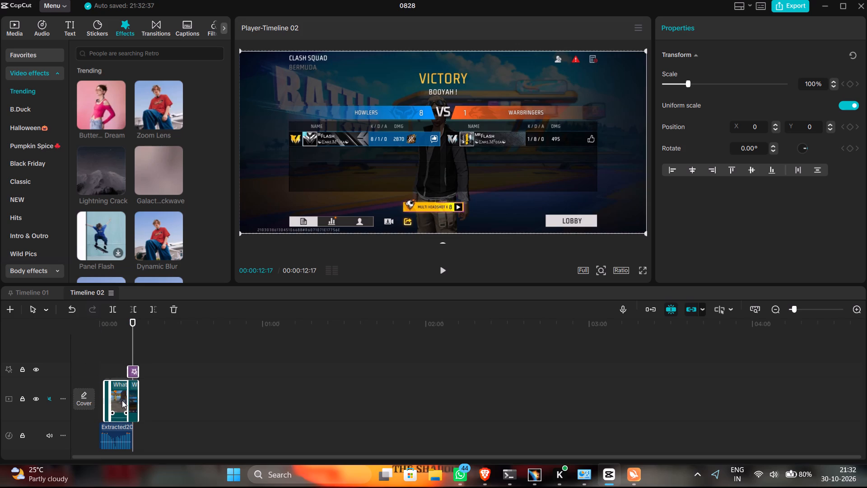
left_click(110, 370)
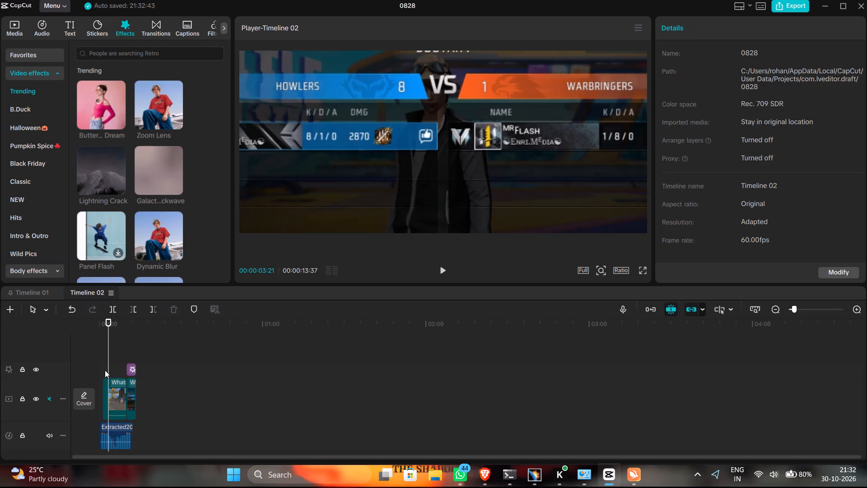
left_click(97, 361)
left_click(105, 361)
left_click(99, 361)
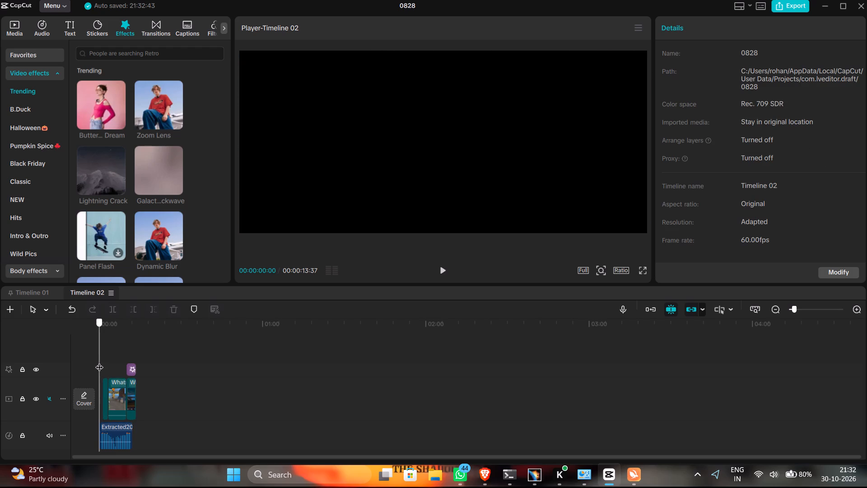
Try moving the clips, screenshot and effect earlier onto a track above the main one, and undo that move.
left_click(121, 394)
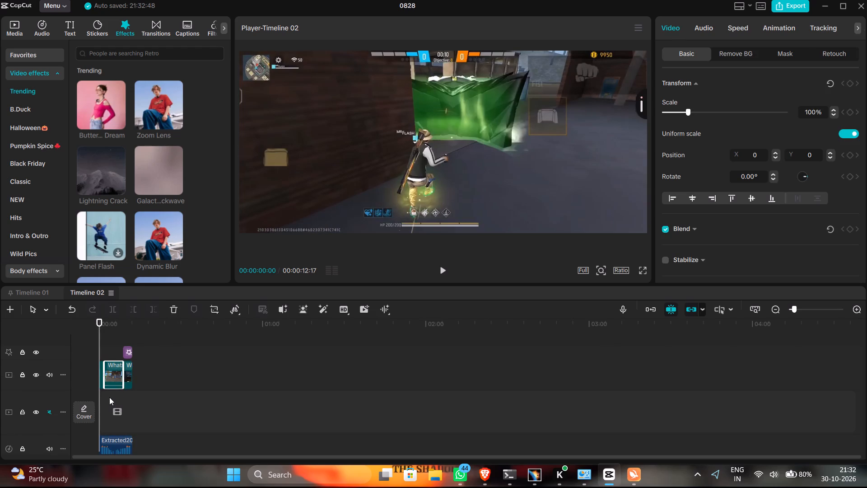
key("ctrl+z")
Move both gameplay clips, the victory screenshot and the Zoom Lens effect together to the timeline's start, ending the montage at 00:00:12:17.
left_click_drag(90, 340, 150, 381)
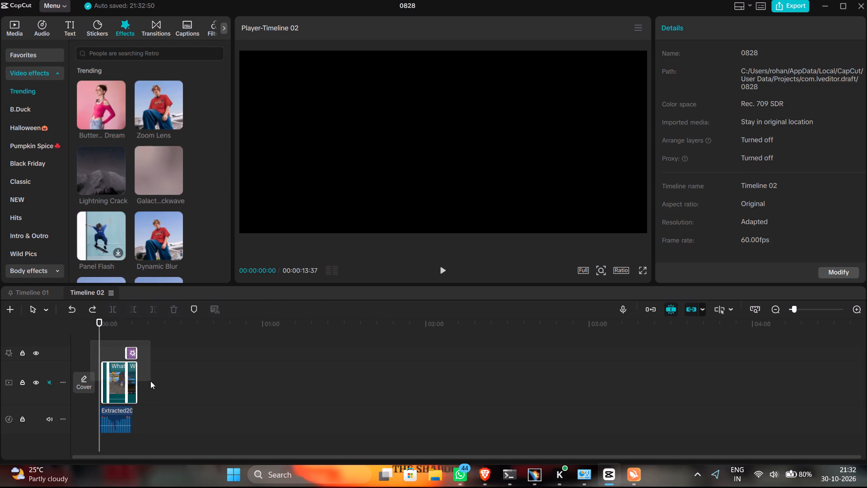
left_click_drag(150, 381, 153, 392)
left_click_drag(113, 382, 110, 384)
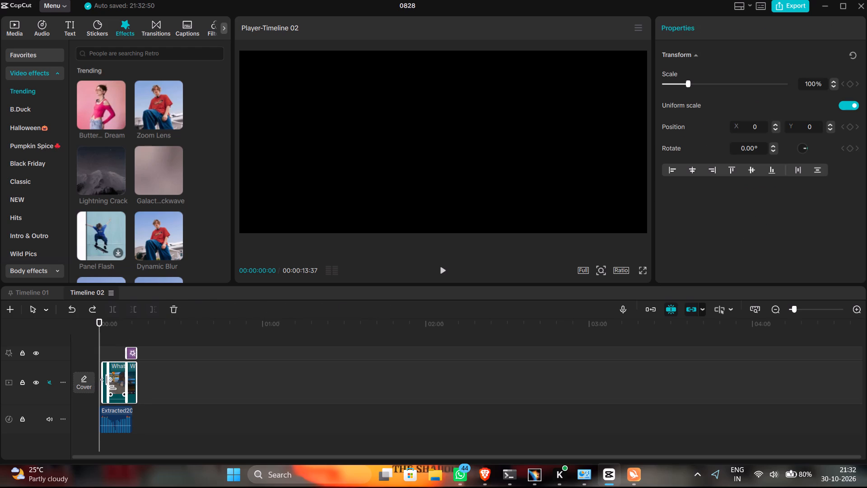
left_click_drag(110, 384, 108, 384)
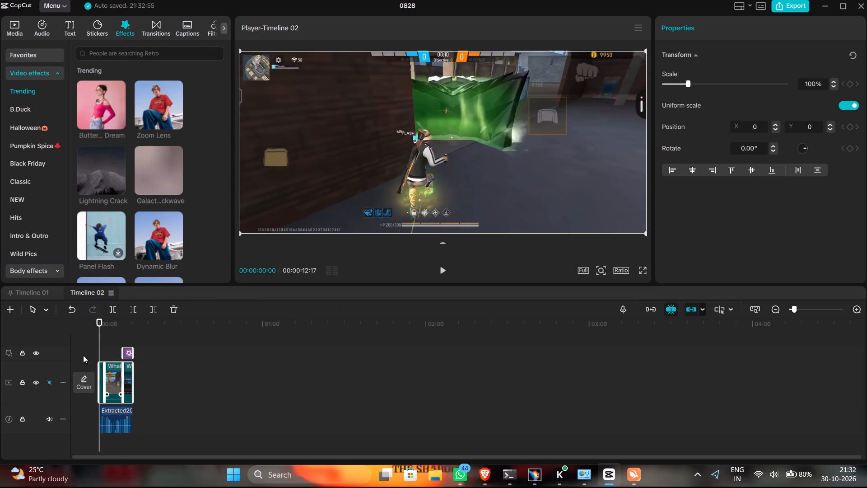
Play the whole montage from the timeline's start to check it against the music.
left_click(83, 355)
key("space")
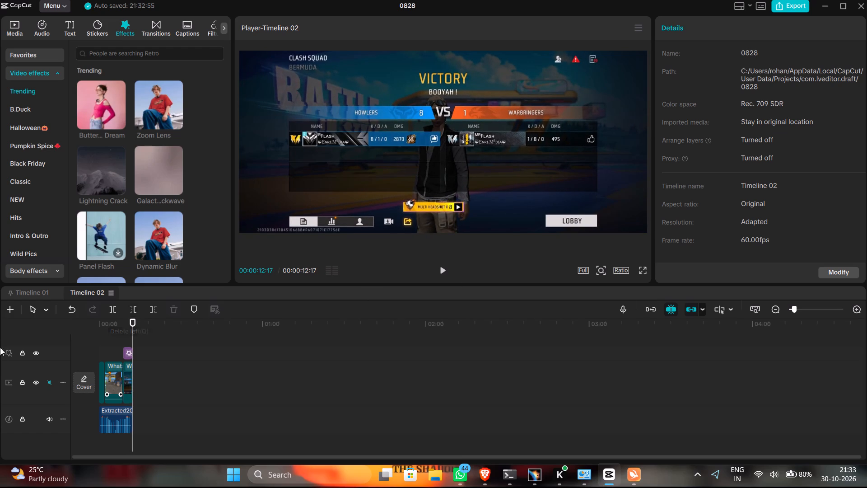
Play the second gameplay clip from 00:00:05:11 and pause at 00:00:08:31, just before the victory screenshot.
left_click(114, 370)
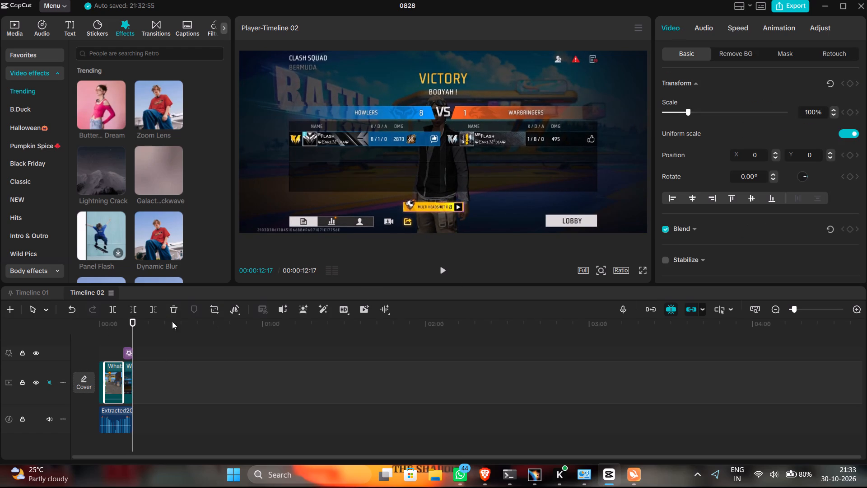
left_click(112, 344)
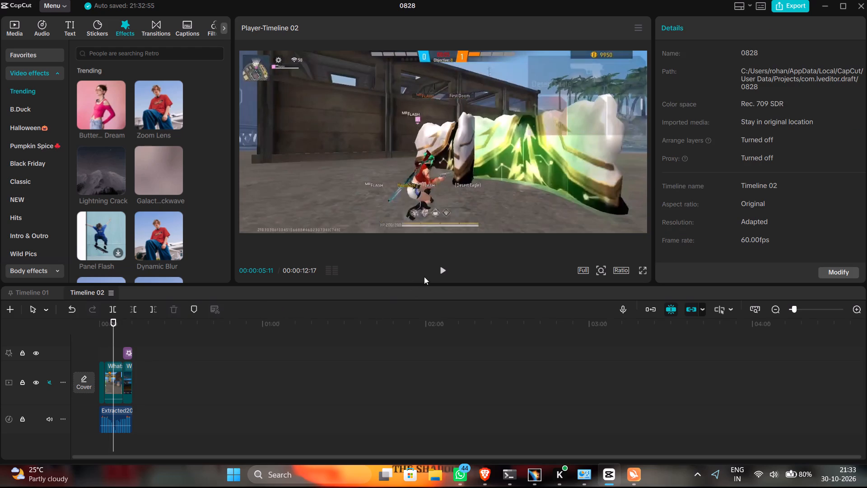
left_click(441, 270)
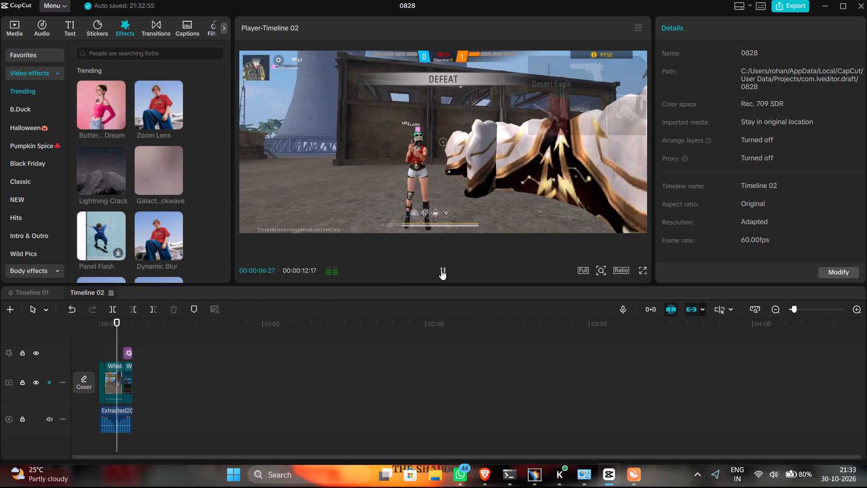
left_click(441, 270)
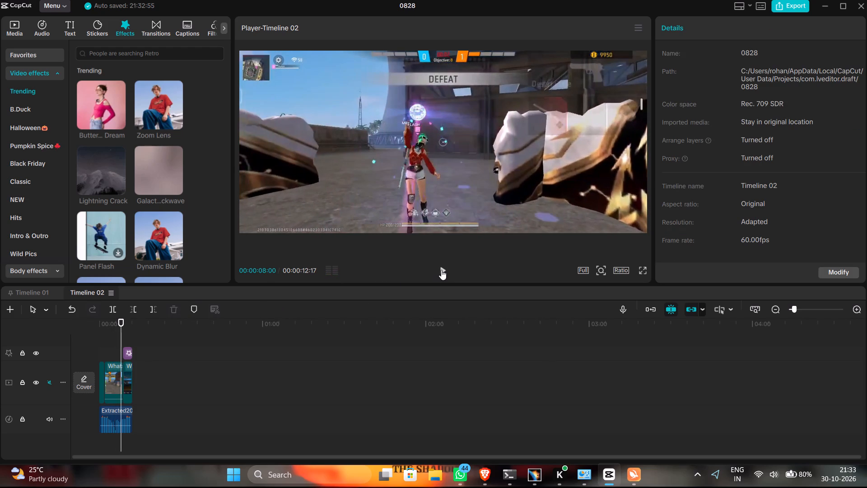
left_click(441, 270)
left_click(441, 270)
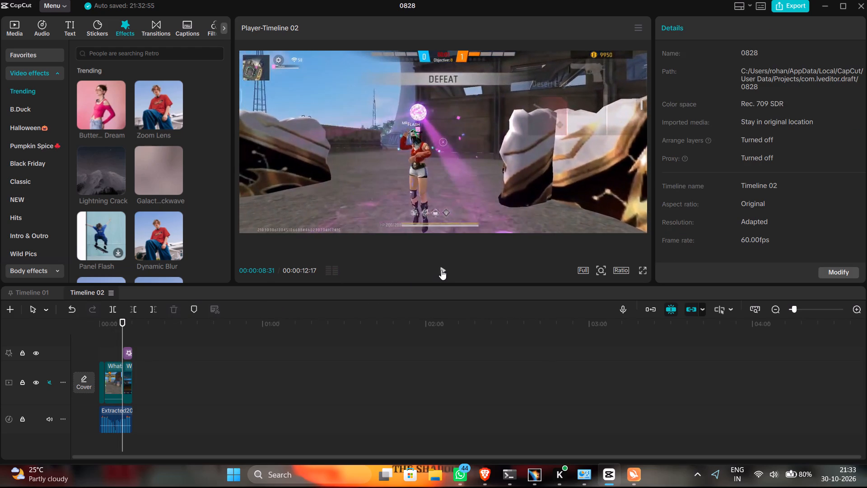
Step frame by frame across the cut to the victory screenshot, and back to 00:00:07:55 in the second gameplay clip.
key("Right")
key("Right")
key("Right")
key("Right")
key("Right")
key("Right")
key("Right")
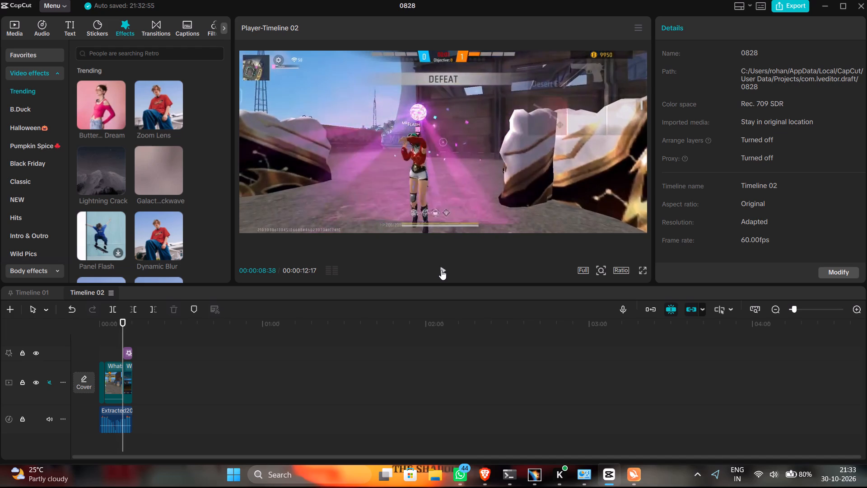
key("Right")
key("Right")
key("Right")
key("Right")
key("Right")
key("Right")
key("Right")
key("Right")
key("Right")
key("Right")
key("Left")
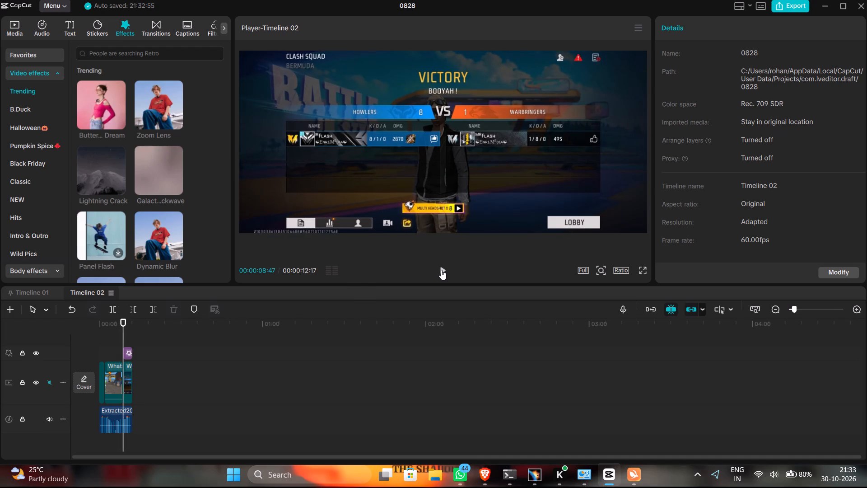
key("Left")
key("Left")
key("Left")
key("Left")
key("Left")
key("Left")
key("Left")
key("Left")
key("Left")
key("Left")
key("Left")
key("Left")
key("Left")
key("Left")
key("Left")
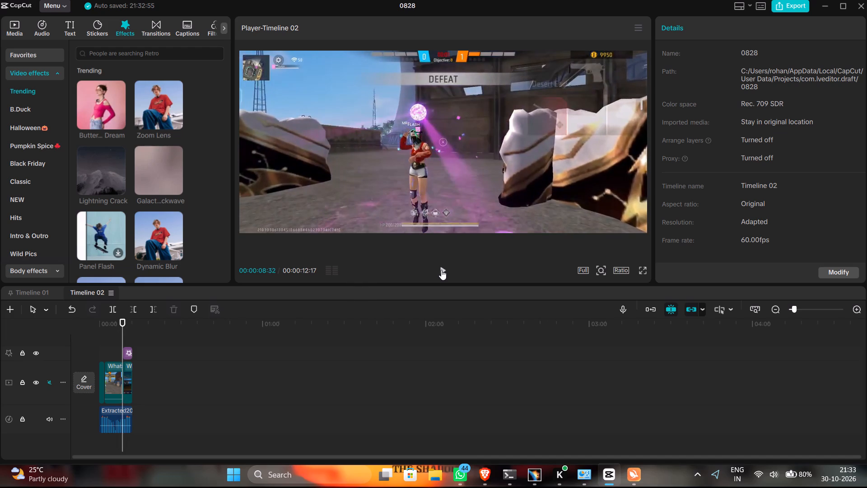
key("Left")
key("Left")
key("Left")
key("Left")
key("Left")
key("Left")
key("Left")
key("Left")
key("Left")
key("Left")
key("Left")
key("Left")
key("Left")
key("Left")
key("Left")
key("Left")
key("Left")
key("Left")
key("Left")
key("Left")
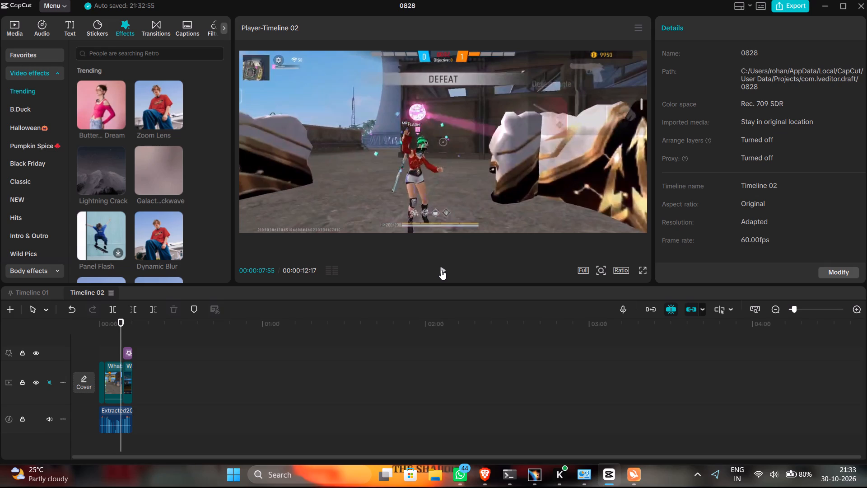
Search the stickers for "joker" and browse the results for a suitable one.
left_click(63, 26)
left_click(94, 27)
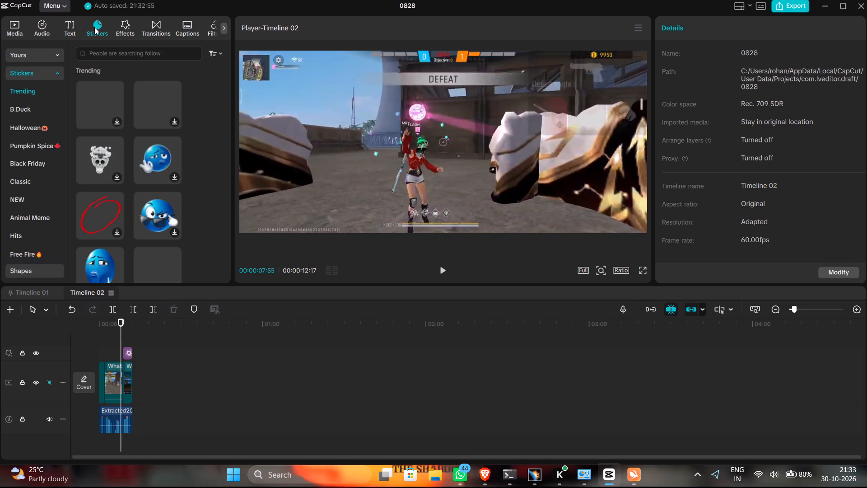
left_click(114, 53)
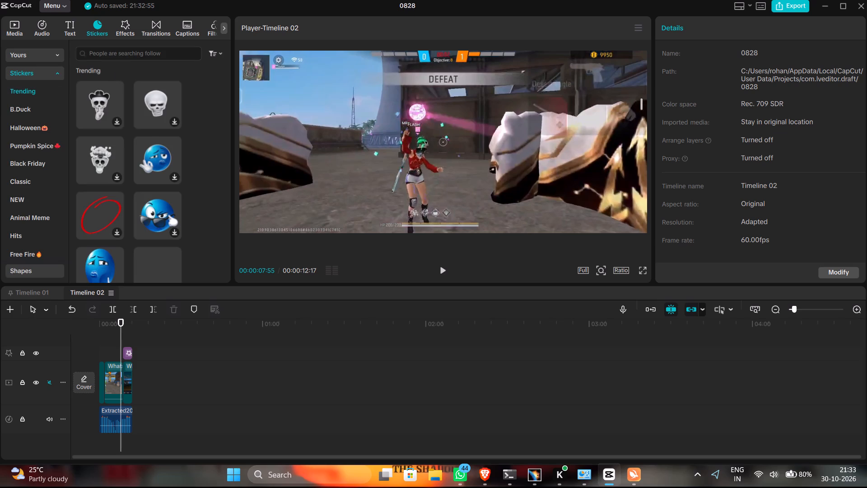
type("joker")
key("Return")
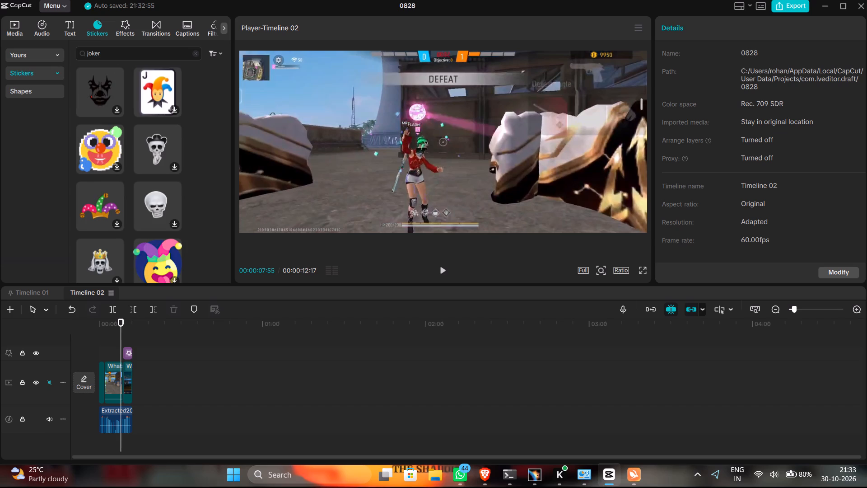
scroll(122, 148, "down", 2)
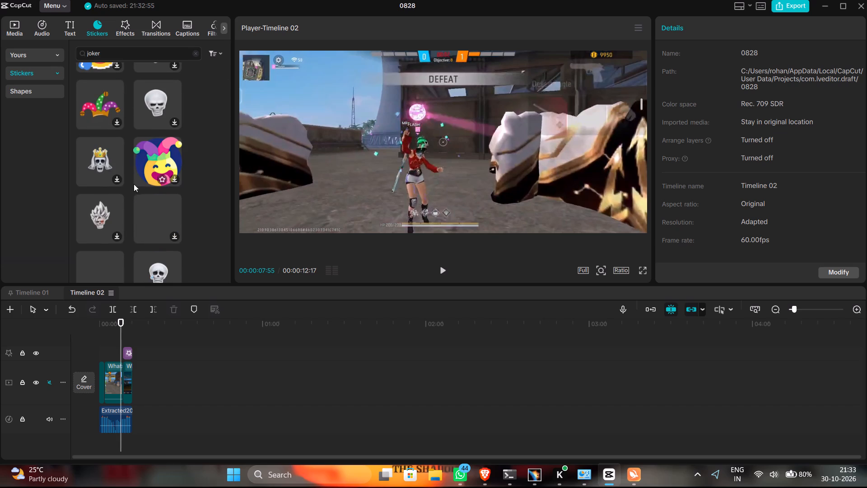
scroll(134, 191, "down", 2)
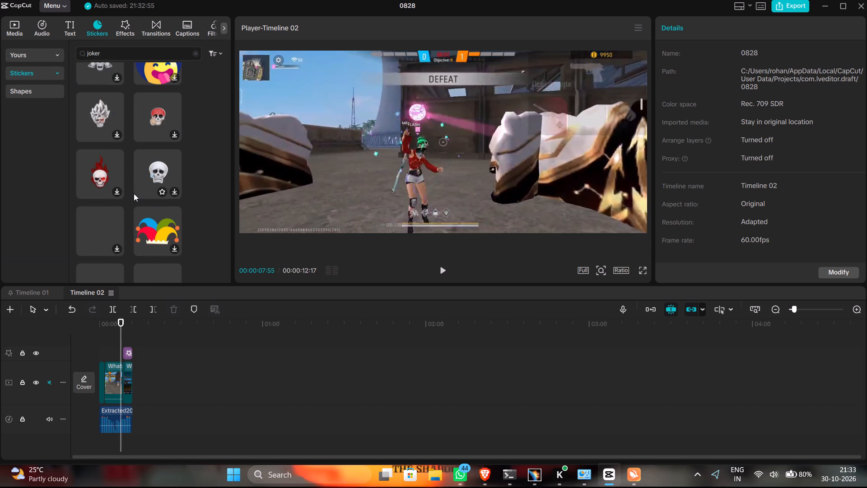
scroll(134, 196, "down", 1)
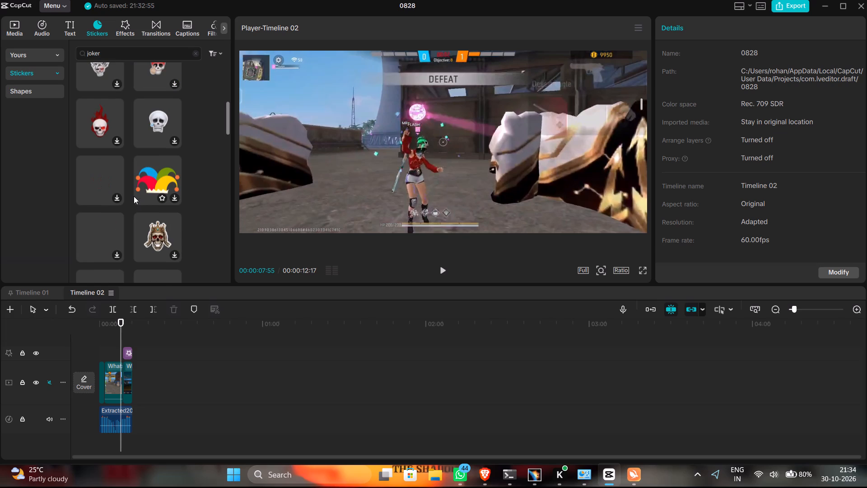
scroll(134, 196, "up", 10)
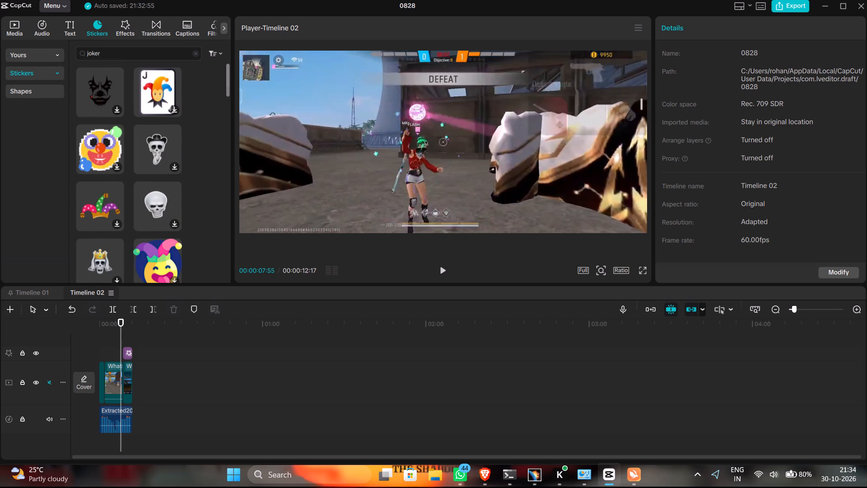
Refine the sticker search to "funny joker".
left_click(109, 50)
key("Left")
key("Left")
key("Left")
key("Left")
key("Left")
key("Left")
key("Left")
key("Left")
key("Left")
key("Left")
key("Left")
key("Left")
key("Left")
key("Left")
key("Left")
key("Left")
key("Left")
key("Left")
key("Left")
key("Left")
type("funny")
key("space")
key("Return")
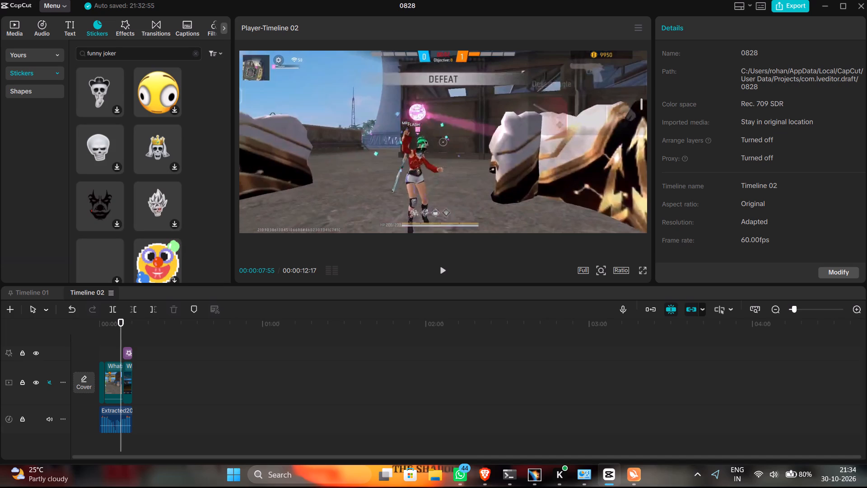
Browse the funny joker stickers and preview the grinning face with large eyes and pink lips over the gameplay.
scroll(109, 51, "down", 5)
scroll(103, 117, "down", 1)
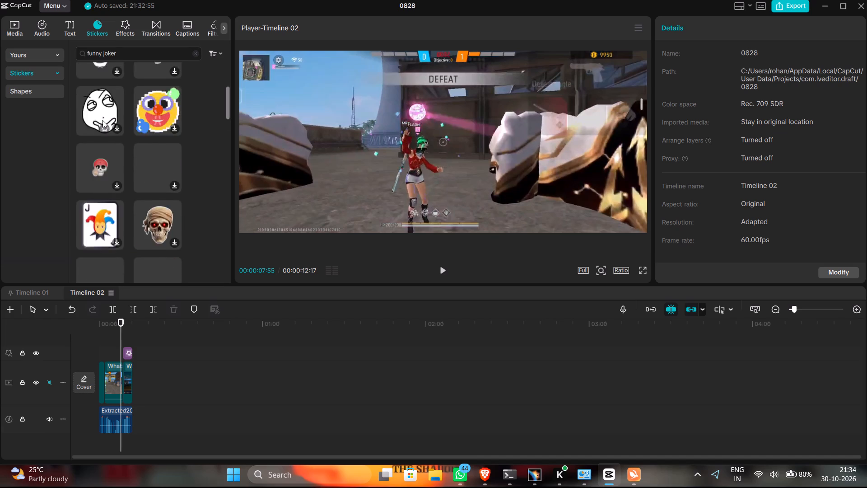
scroll(103, 120, "down", 7)
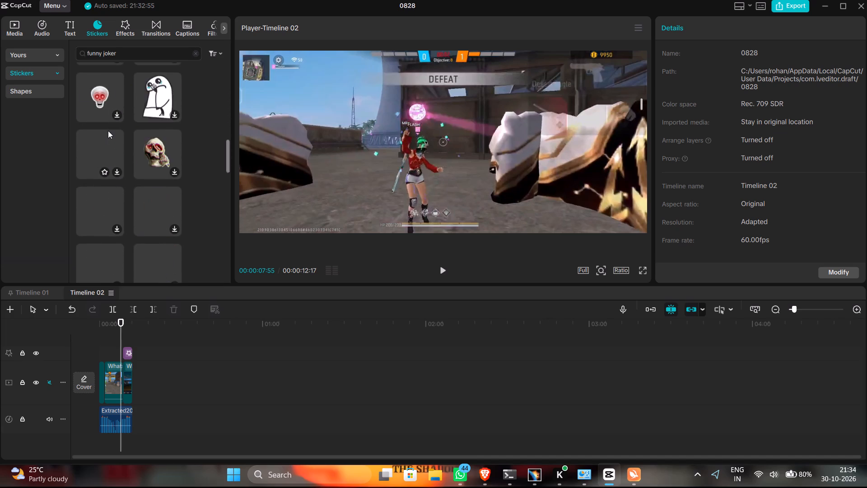
scroll(108, 131, "down", 7)
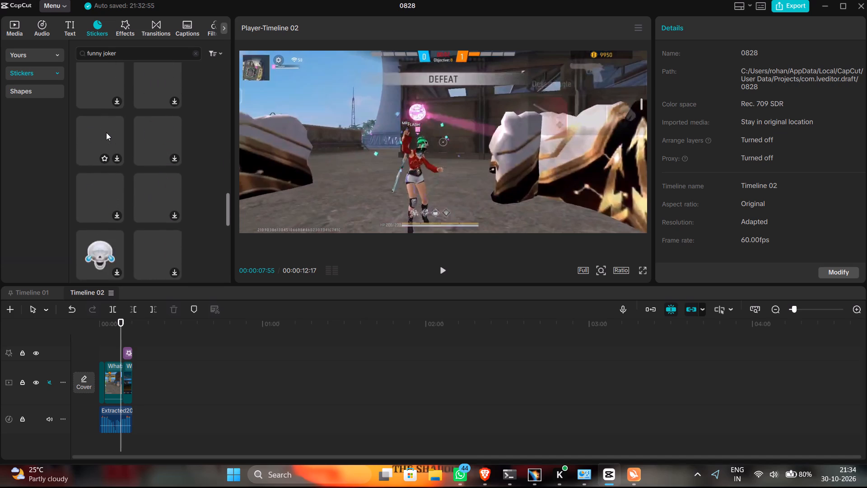
scroll(106, 132, "down", 9)
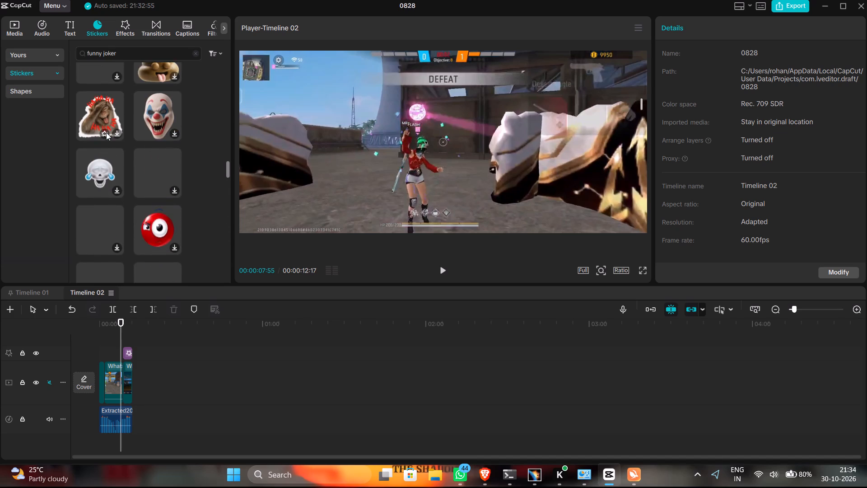
scroll(106, 132, "down", 11)
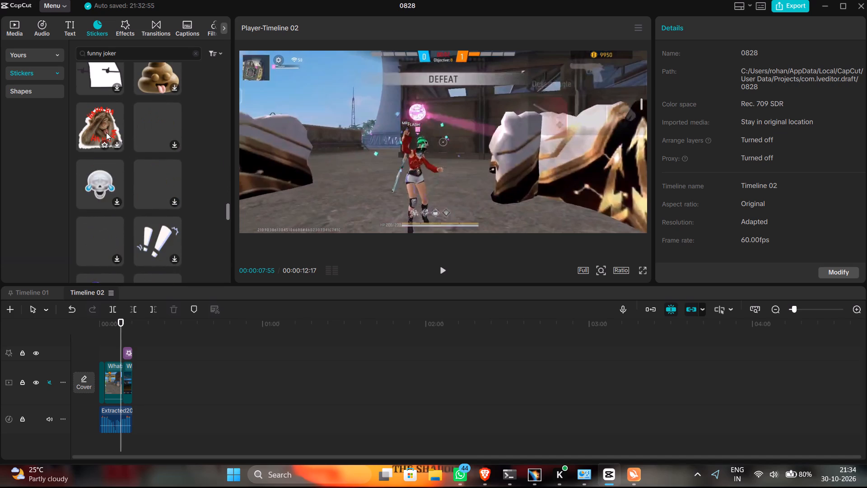
scroll(106, 132, "down", 15)
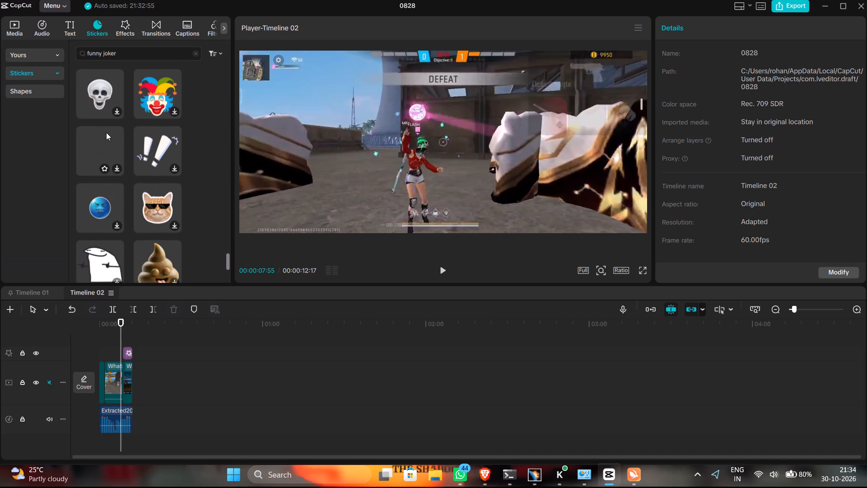
scroll(106, 132, "down", 9)
scroll(138, 216, "up", 4)
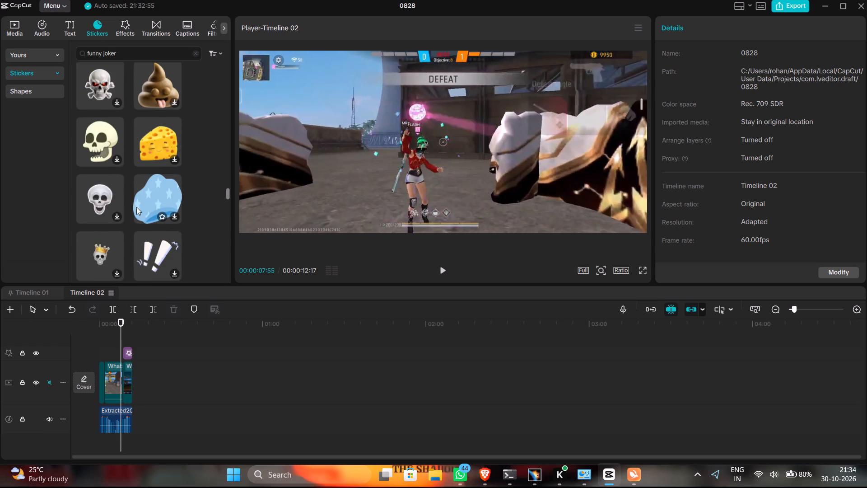
scroll(136, 206, "down", 5)
scroll(138, 206, "up", 1)
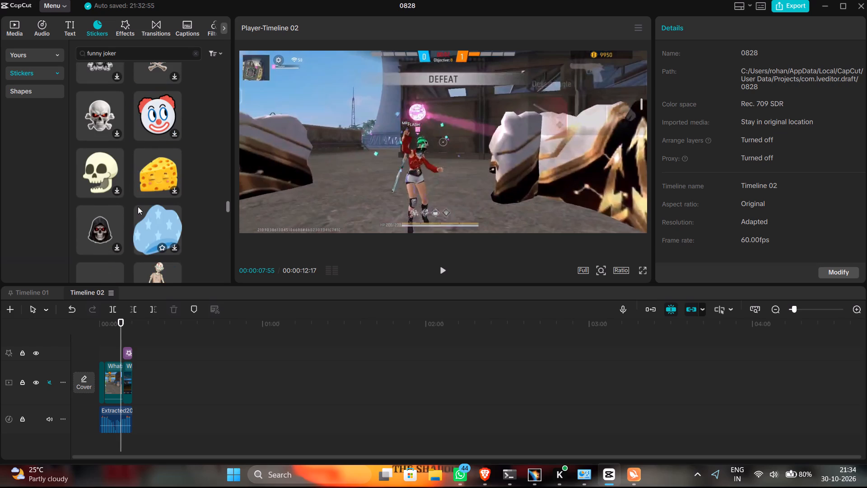
left_click(144, 156)
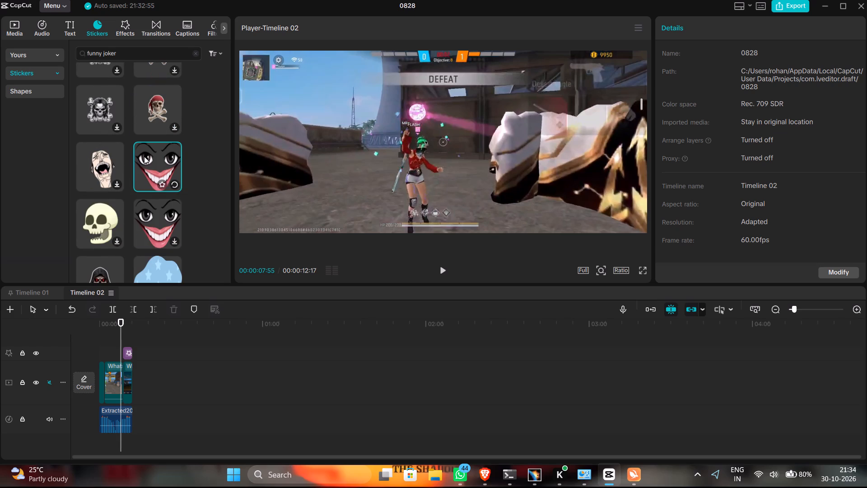
scroll(144, 156, "up", 3)
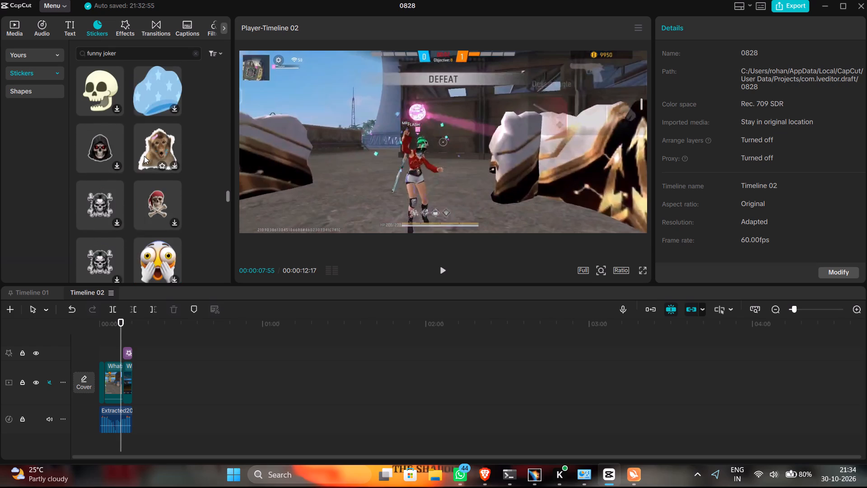
scroll(144, 156, "up", 1)
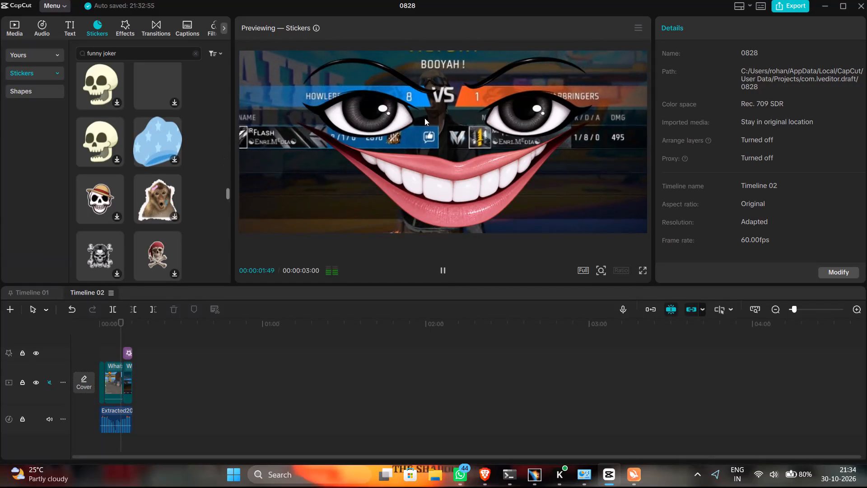
Look through the funny joker stickers again and preview the round white clown face with red hair and nose.
scroll(156, 159, "down", 4)
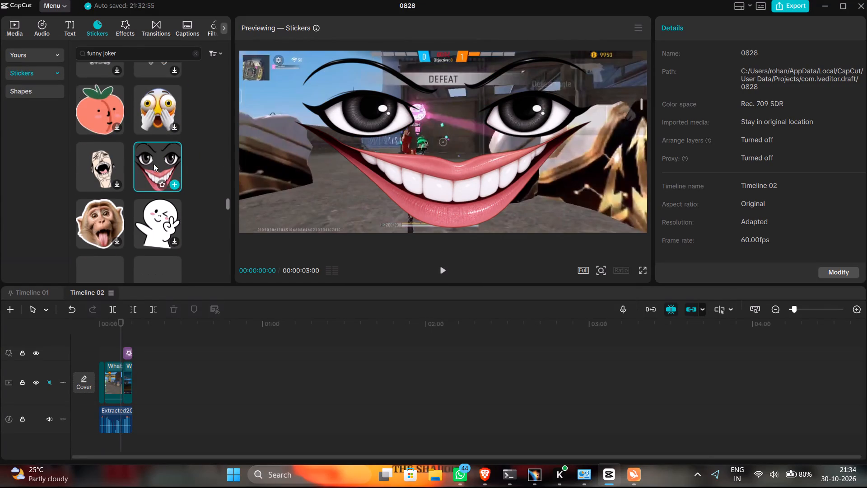
scroll(154, 164, "down", 2)
scroll(150, 159, "up", 5)
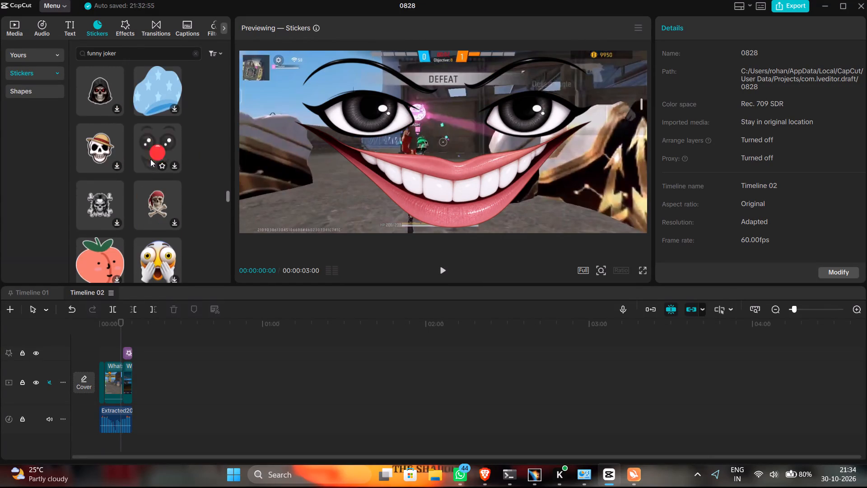
scroll(150, 159, "up", 5)
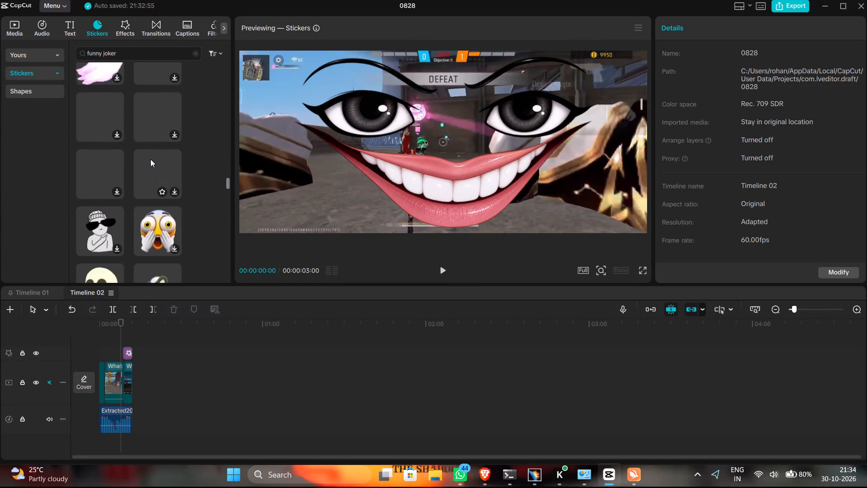
scroll(150, 159, "up", 2)
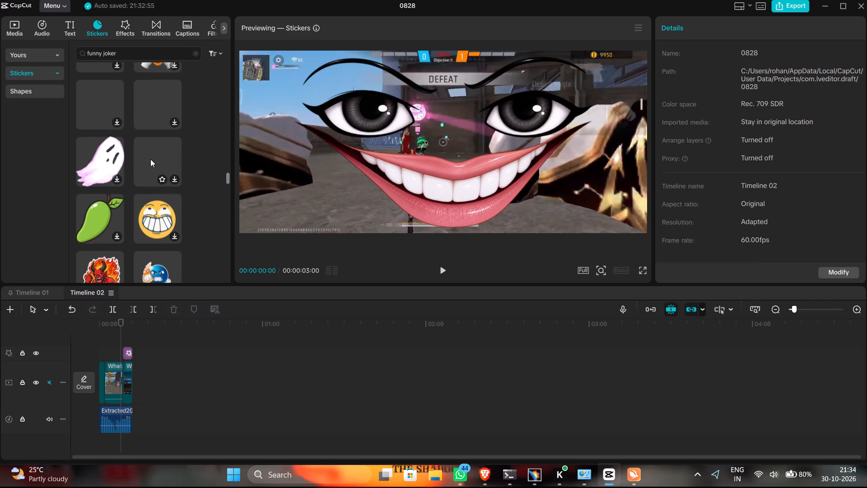
scroll(150, 159, "up", 4)
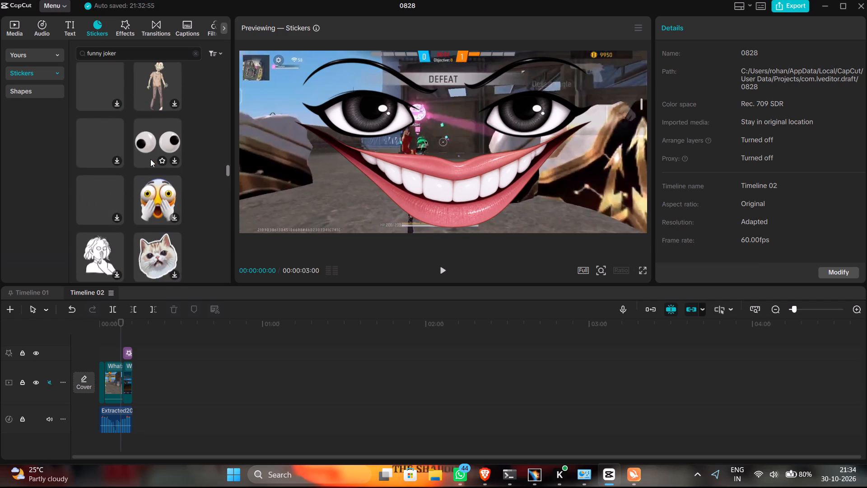
scroll(150, 159, "up", 5)
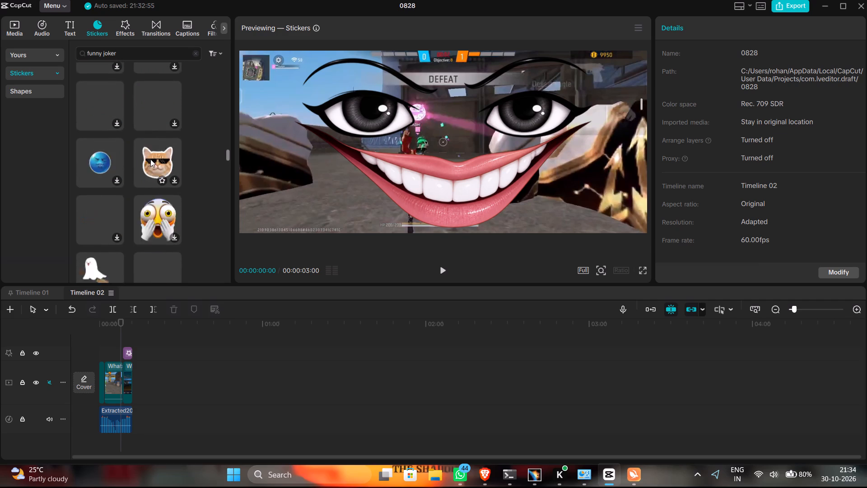
scroll(150, 159, "up", 5)
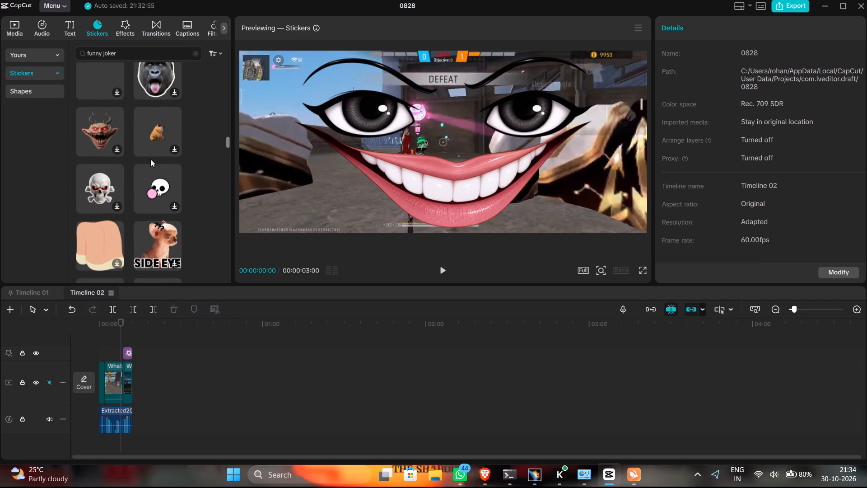
scroll(150, 159, "up", 5)
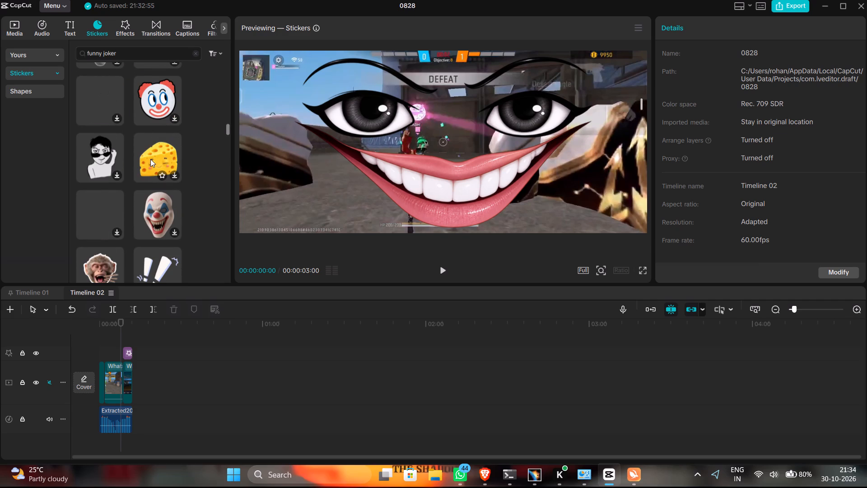
left_click(158, 97)
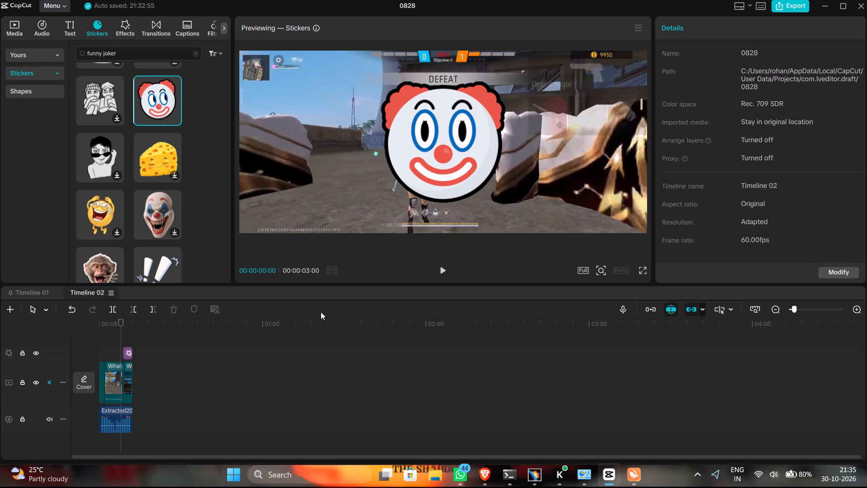
Switch from the sticker library to the text options for adding text to Timeline 02.
left_click(69, 35)
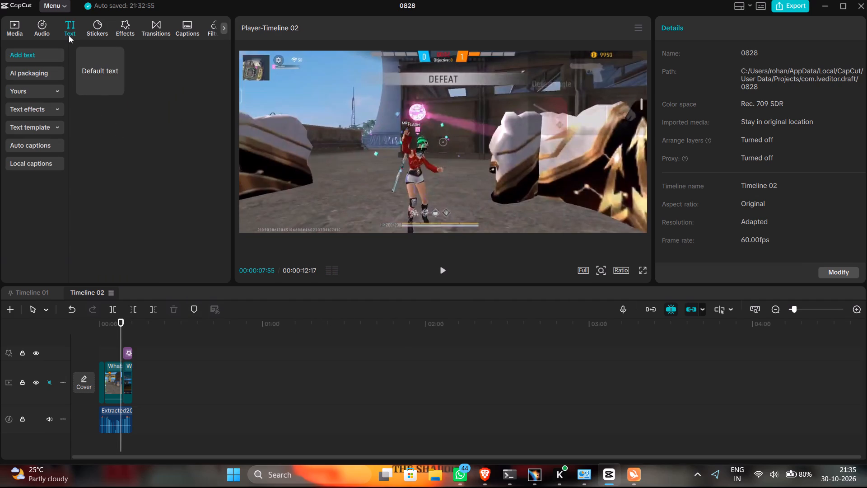
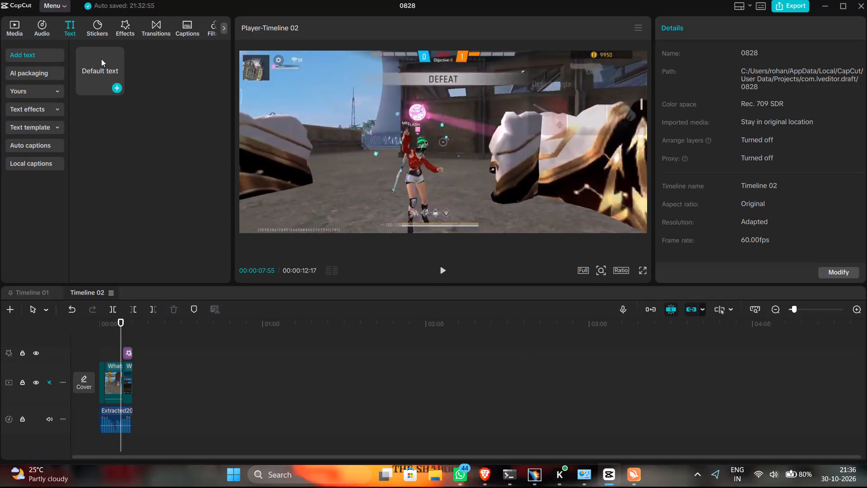
Preview the default text and add it to Timeline 02 as a text clip starting at the playhead, 00:00:07:55.
right_click(147, 111)
left_click(22, 54)
left_click(96, 60)
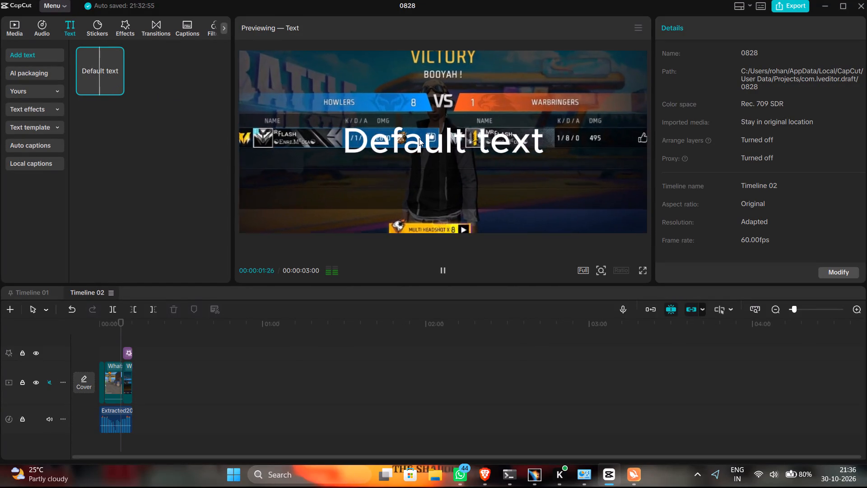
right_click(98, 74)
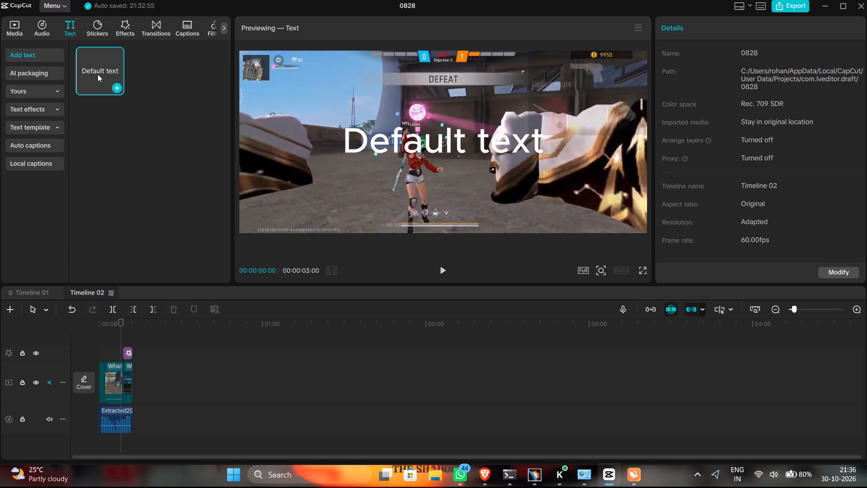
right_click(98, 74)
right_click(98, 74)
right_click(98, 74)
left_click_drag(98, 74, 105, 93)
left_click(100, 82)
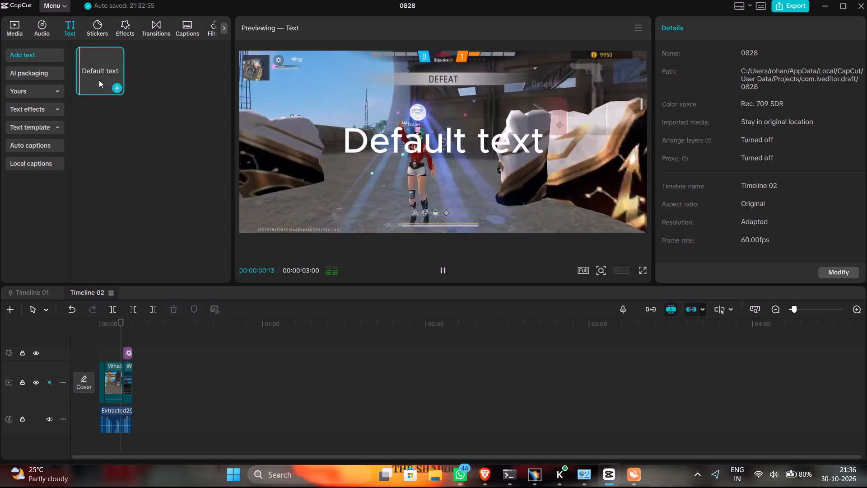
left_click_drag(99, 80, 124, 443)
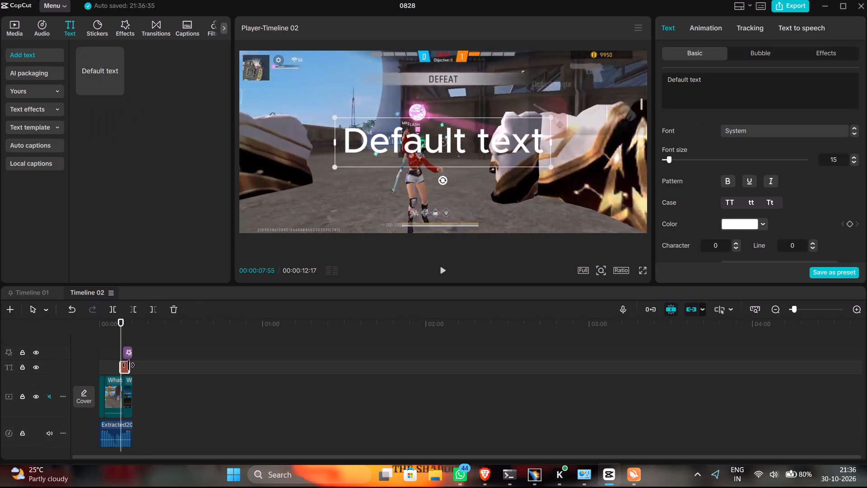
Open the editing options for the new default text clip on the timeline.
right_click(125, 365)
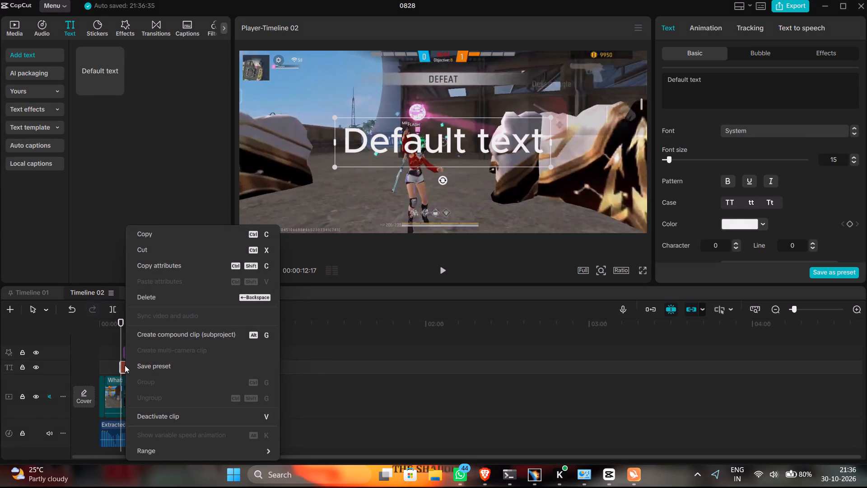
Delete the default text clip from the text track.
left_click(125, 365)
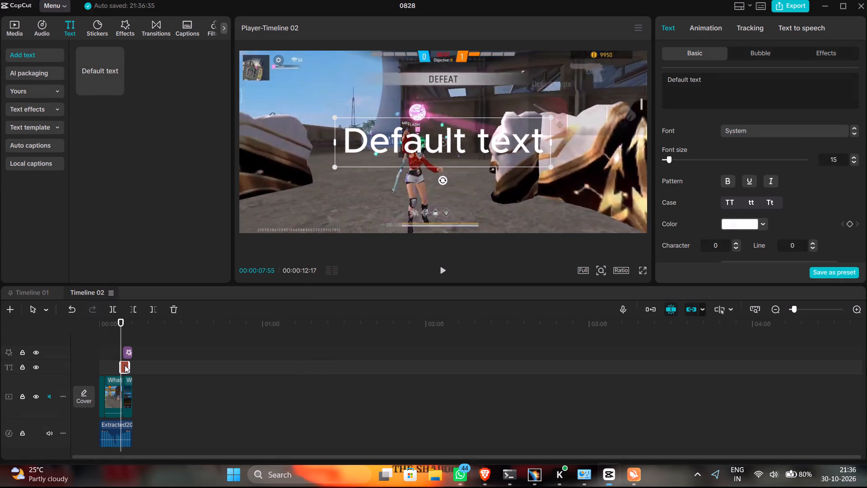
key("BackSpace")
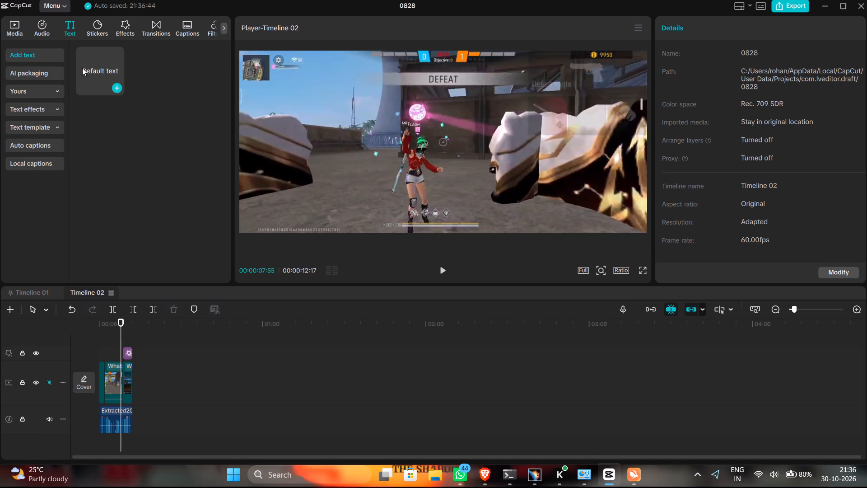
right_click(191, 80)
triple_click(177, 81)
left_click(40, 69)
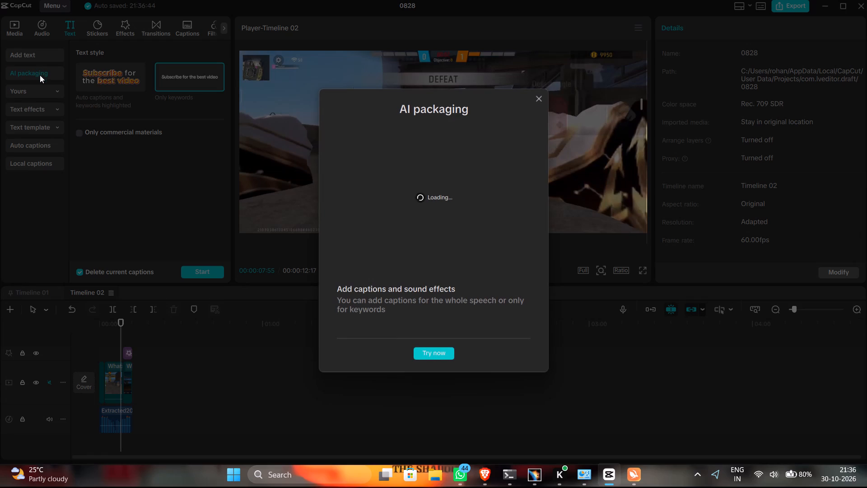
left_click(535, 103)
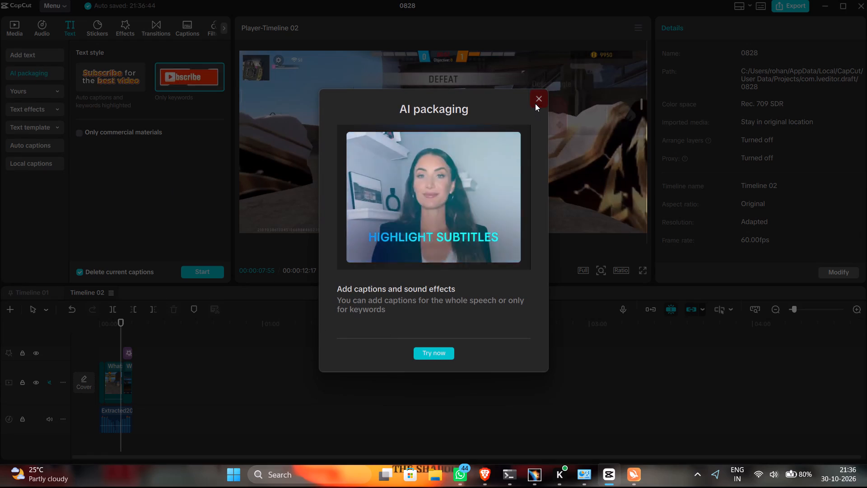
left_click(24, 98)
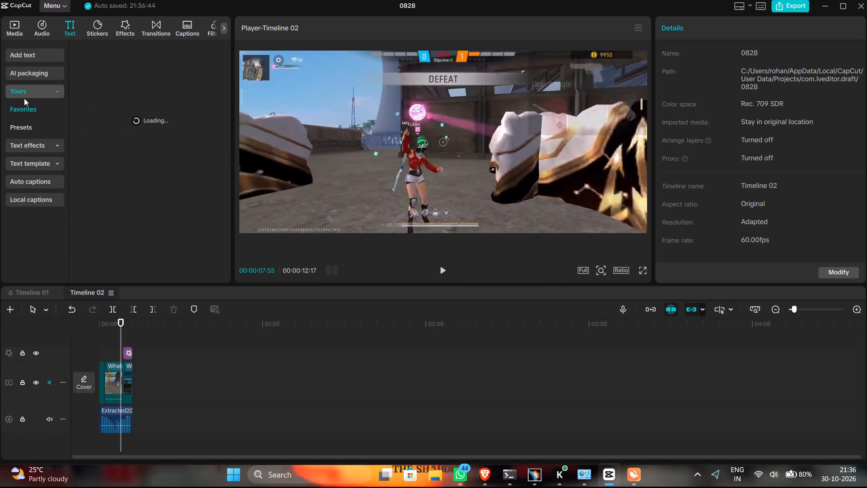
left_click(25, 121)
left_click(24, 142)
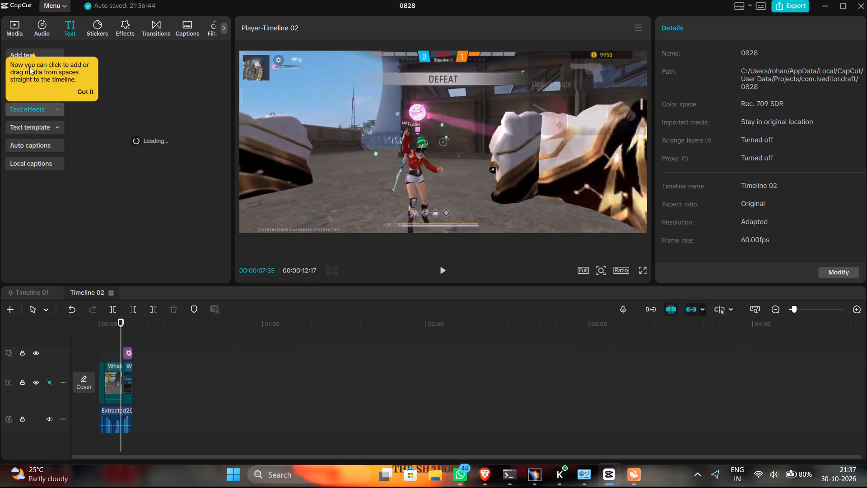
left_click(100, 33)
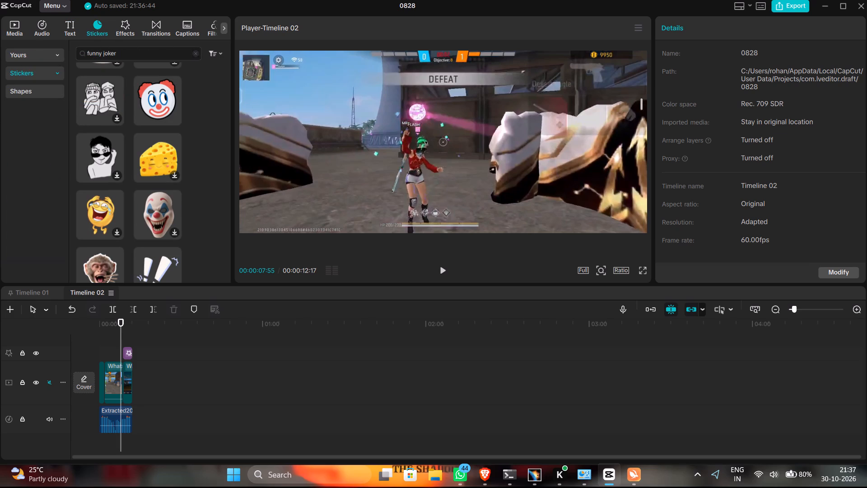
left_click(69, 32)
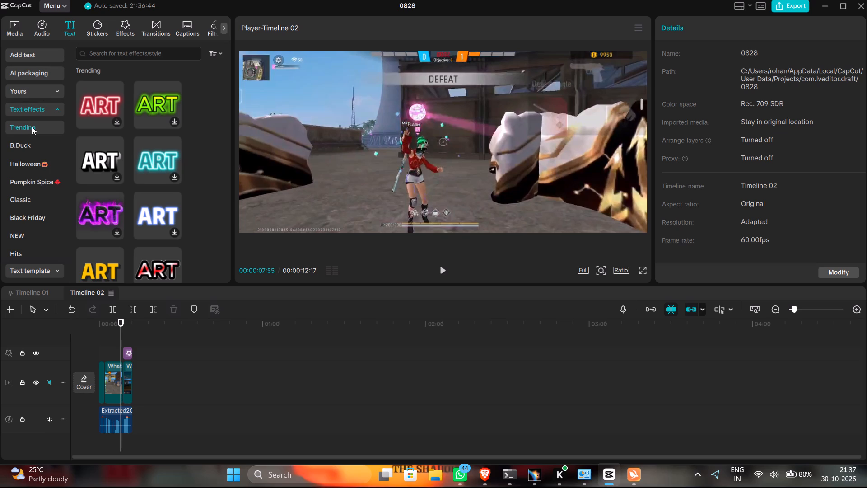
Add a new default text clip to the timeline at 00:00:07:55.
left_click(29, 57)
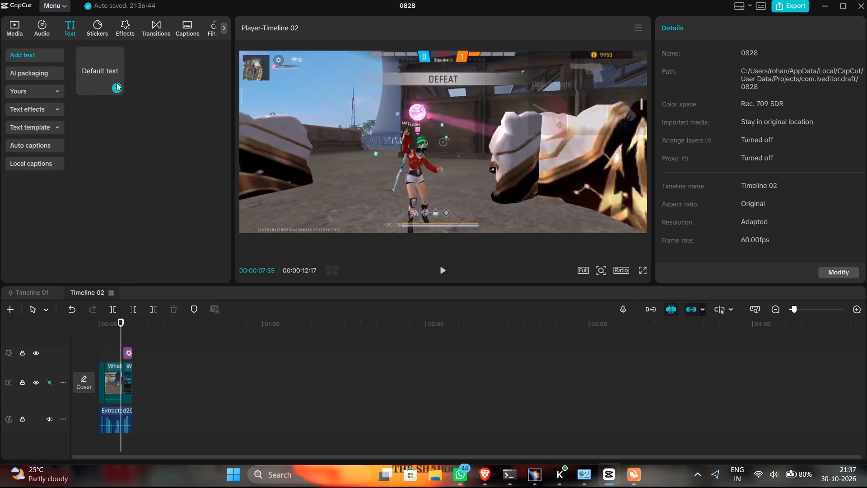
left_click_drag(106, 69, 129, 119)
right_click(98, 65)
right_click(98, 65)
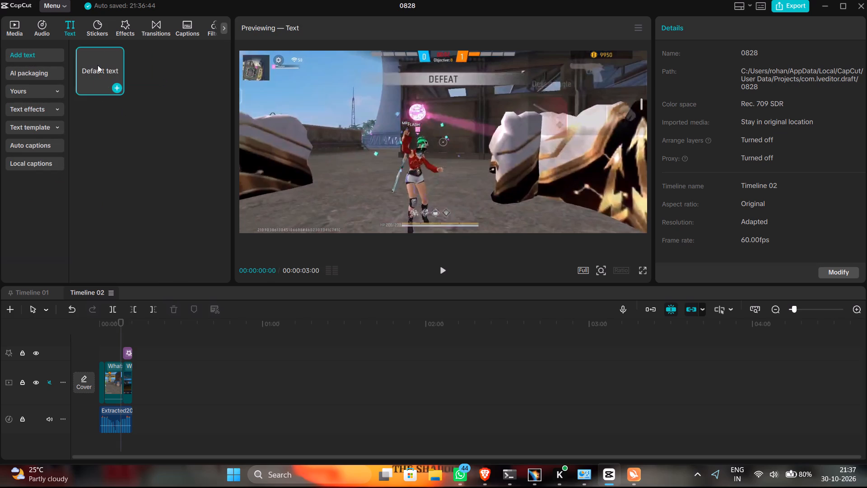
right_click(98, 65)
right_click(98, 65)
right_click(98, 65)
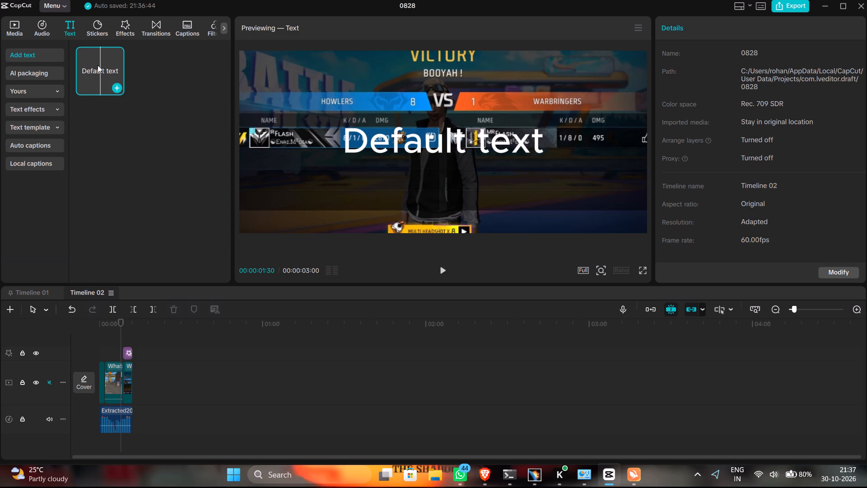
right_click(98, 65)
right_click(98, 65)
left_click(431, 128)
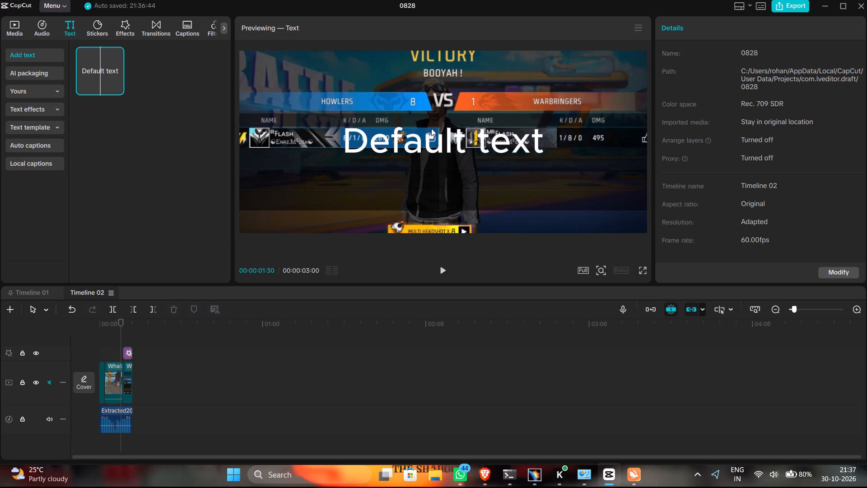
left_click(429, 138)
left_click(429, 138)
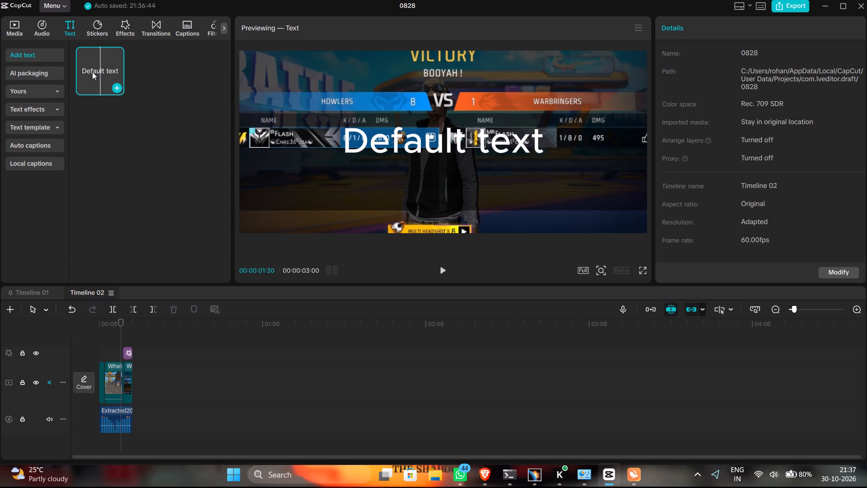
left_click(92, 70)
left_click(117, 89)
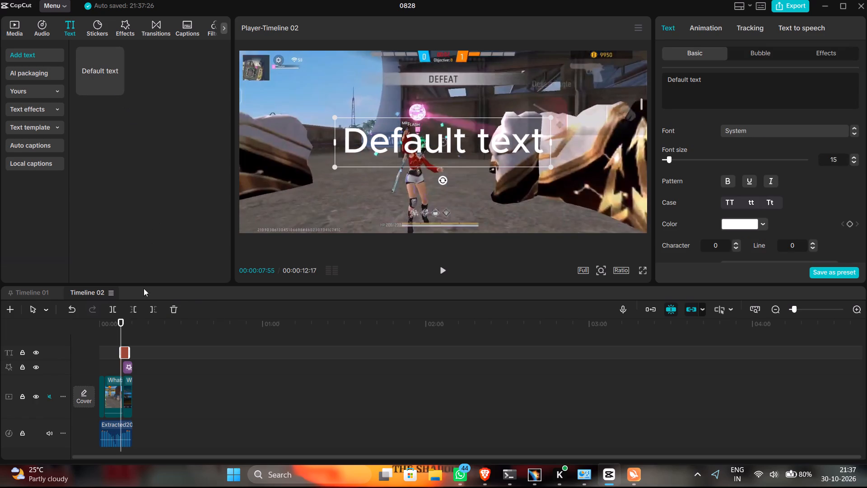
Replace the default text's wording with the copied poop emoji.
left_click(443, 145)
left_click_drag(484, 145, 463, 148)
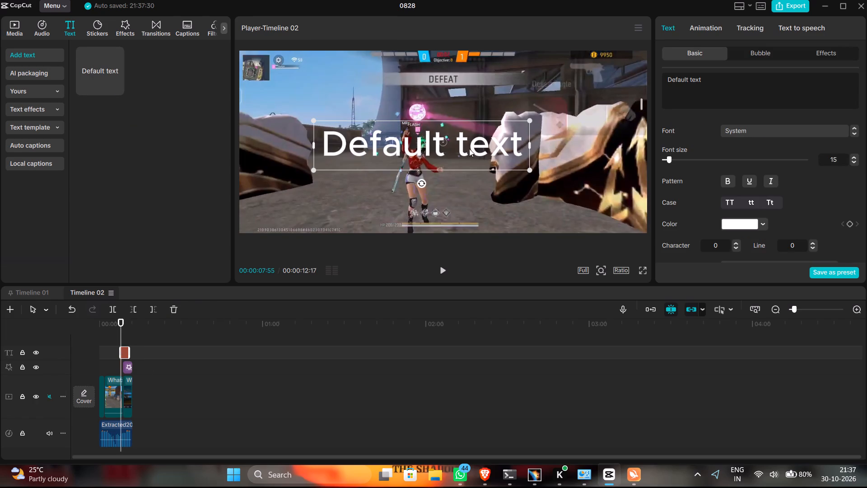
double_click(433, 153)
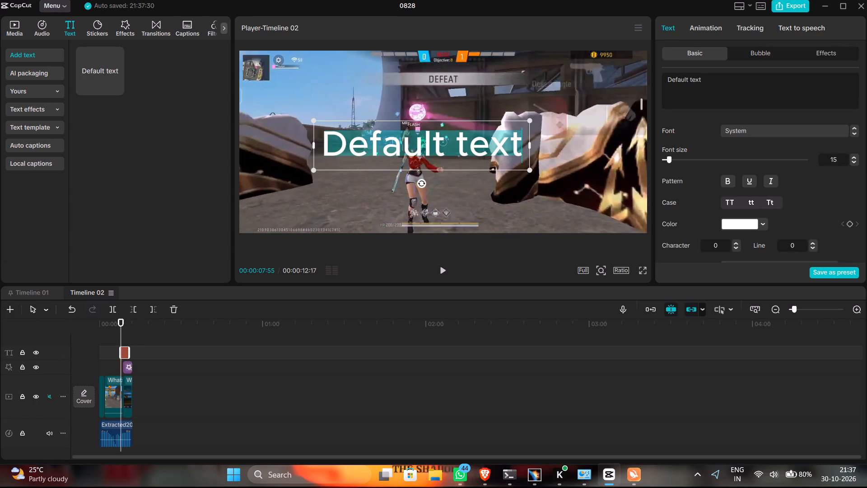
key("ctrl+v")
left_click_drag(419, 147, 444, 147)
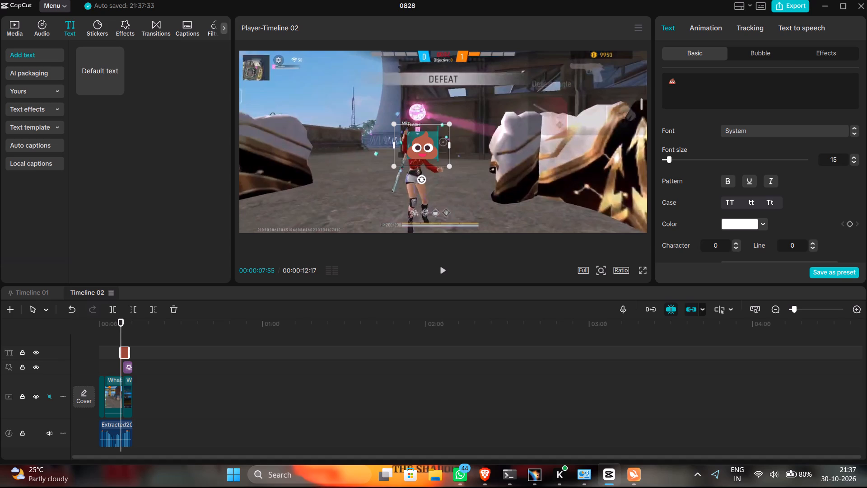
Shrink the poop emoji to about head size and place it over the gameplay character's face.
left_click_drag(447, 124, 628, 41)
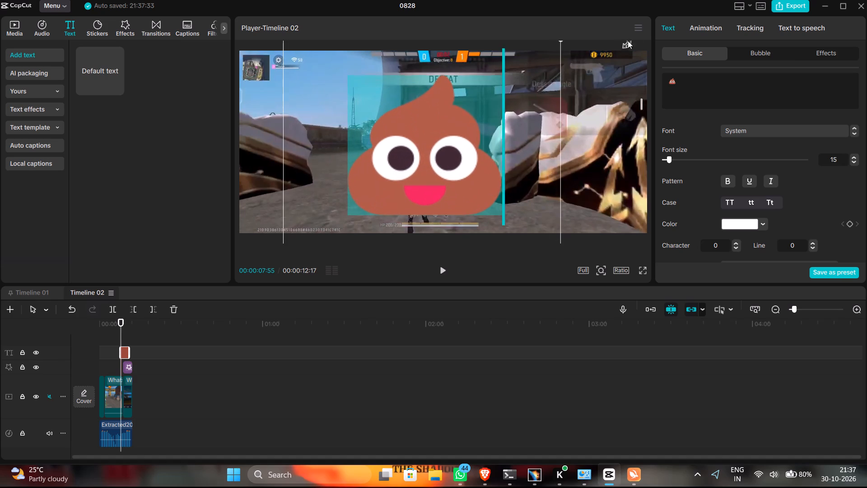
left_click_drag(628, 41, 476, 148)
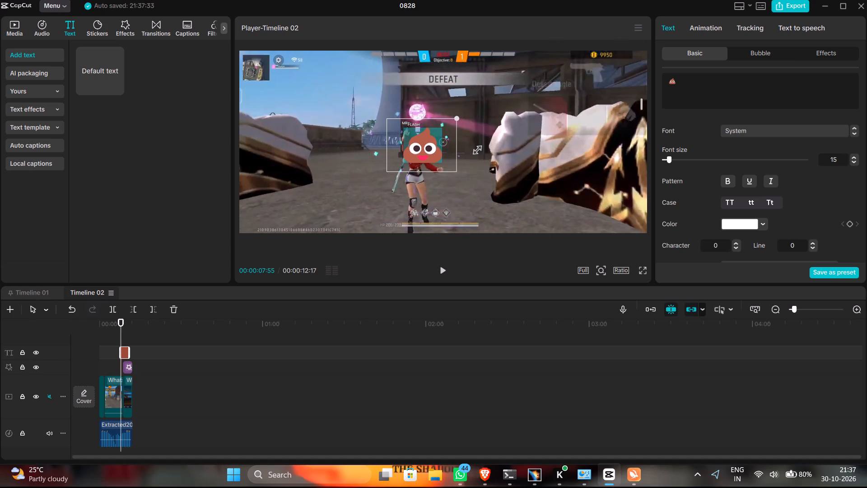
left_click_drag(476, 148, 459, 149)
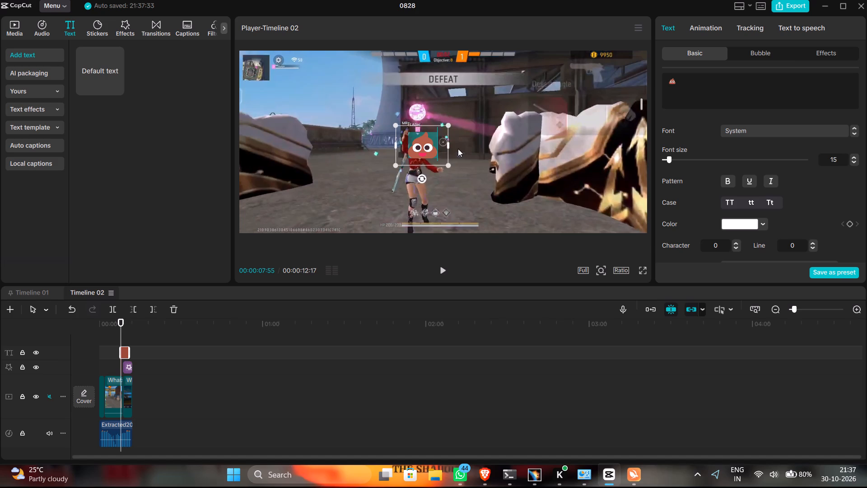
left_click_drag(446, 124, 433, 130)
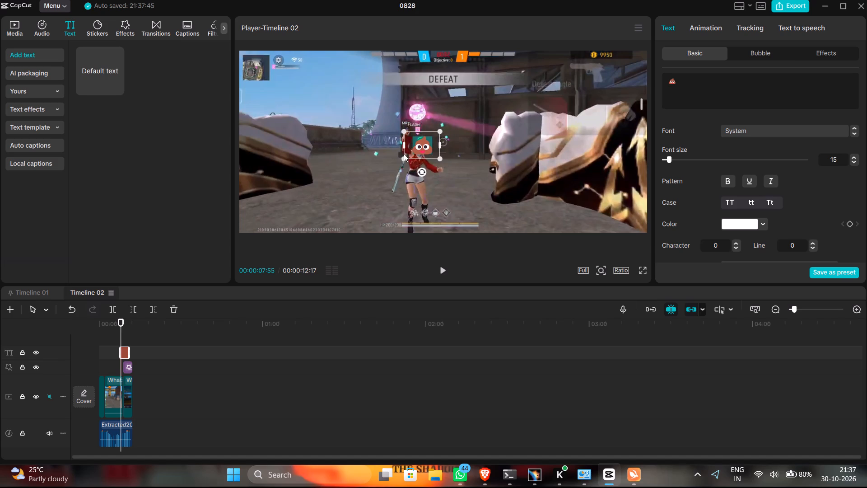
left_click_drag(408, 149, 413, 141)
left_click(419, 129)
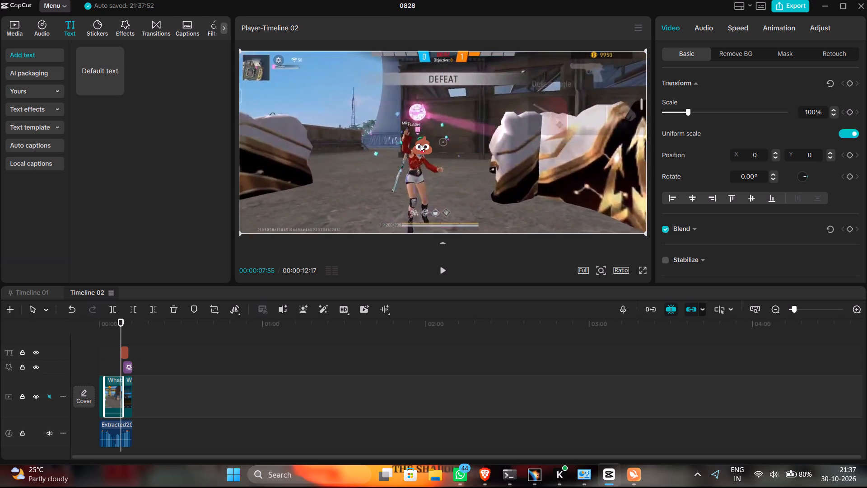
left_click(421, 144)
Check the emoji's timing in playback and shorten its clip to a brief flash ending before the victory screenshot.
left_click(111, 348)
left_click(432, 268)
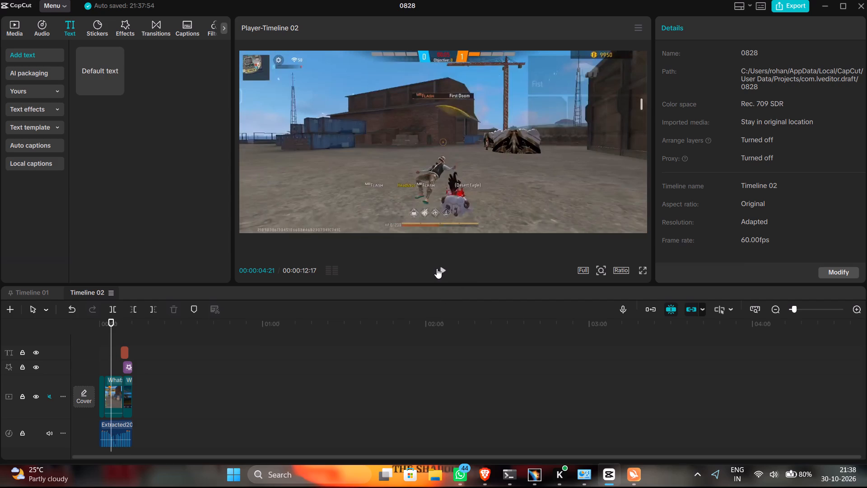
left_click(437, 268)
key("space")
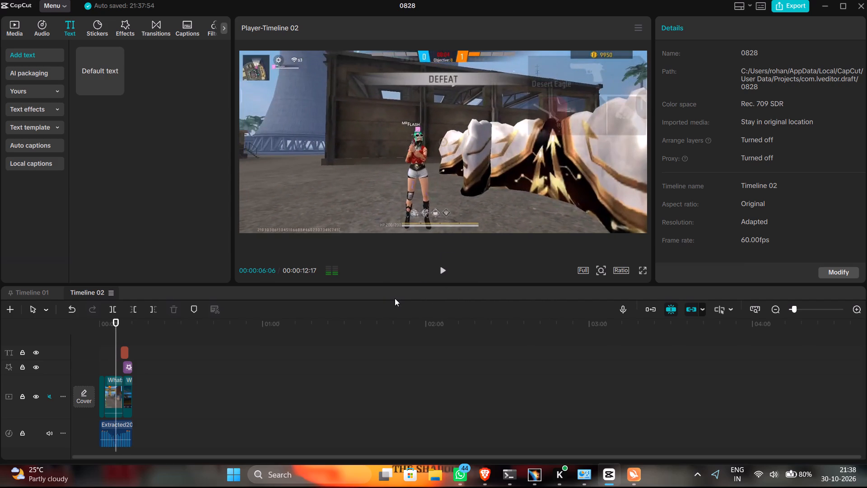
left_click(126, 354)
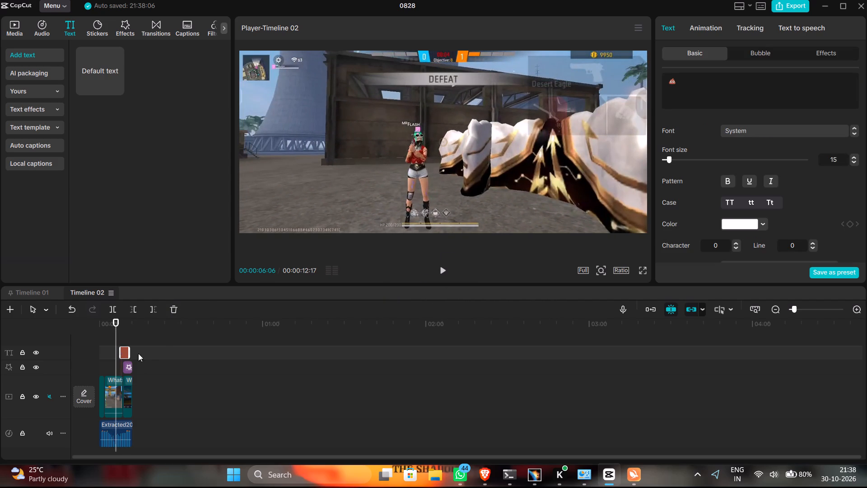
key("space")
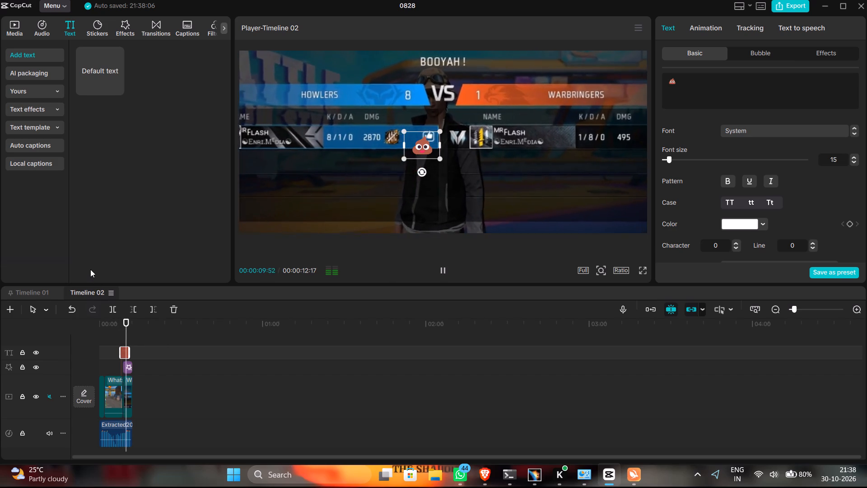
left_click_drag(129, 346, 125, 347)
left_click_drag(127, 351, 124, 351)
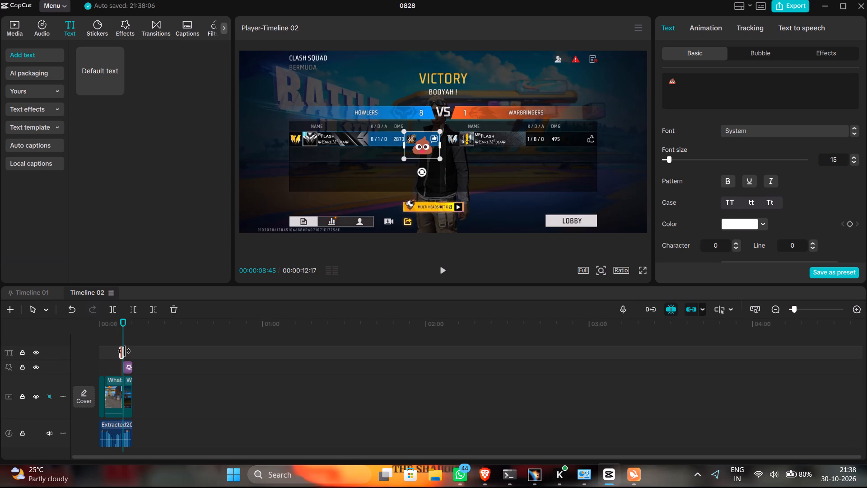
left_click_drag(124, 351, 121, 351)
Play Timeline 02 from about 00:00:02 to the end to review the finished edit.
left_click(96, 338)
left_click(108, 338)
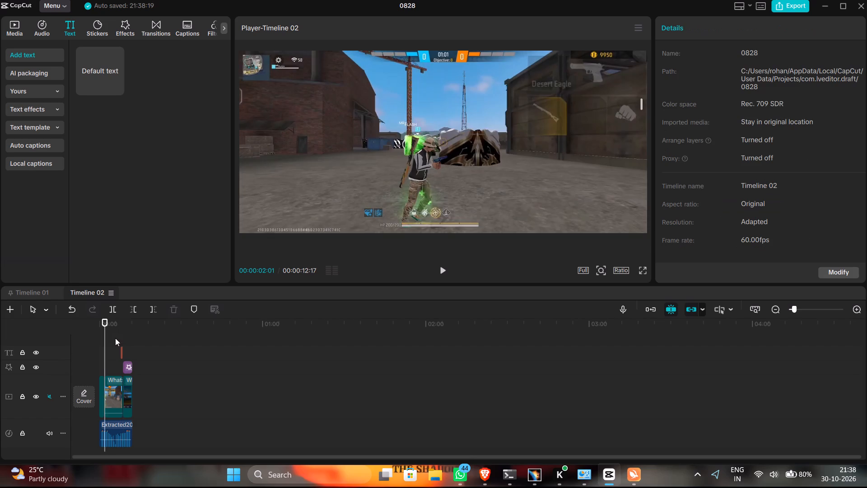
key("space")
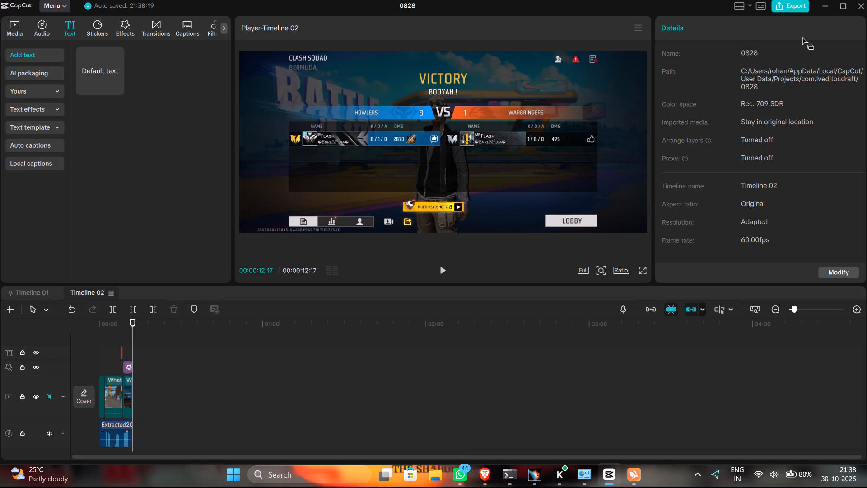
Open the export settings for Timeline 02 and set the video bit rate to Higher.
left_click(785, 8)
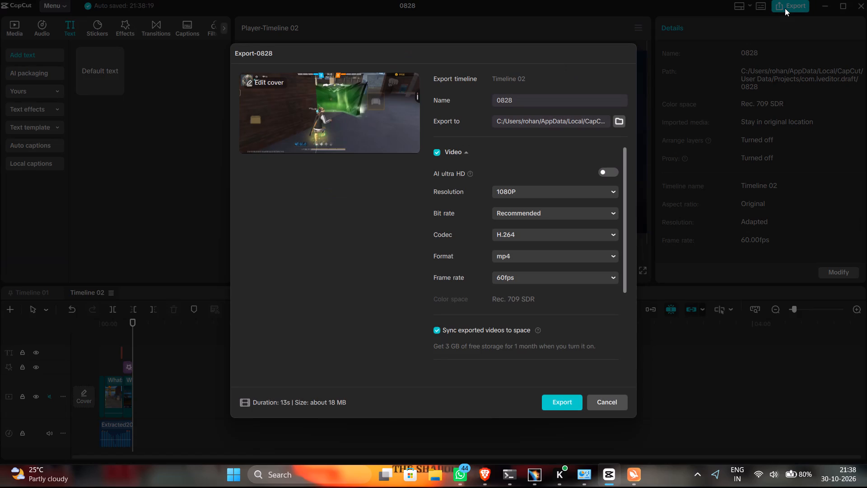
left_click(609, 169)
left_click(609, 169)
left_click(583, 211)
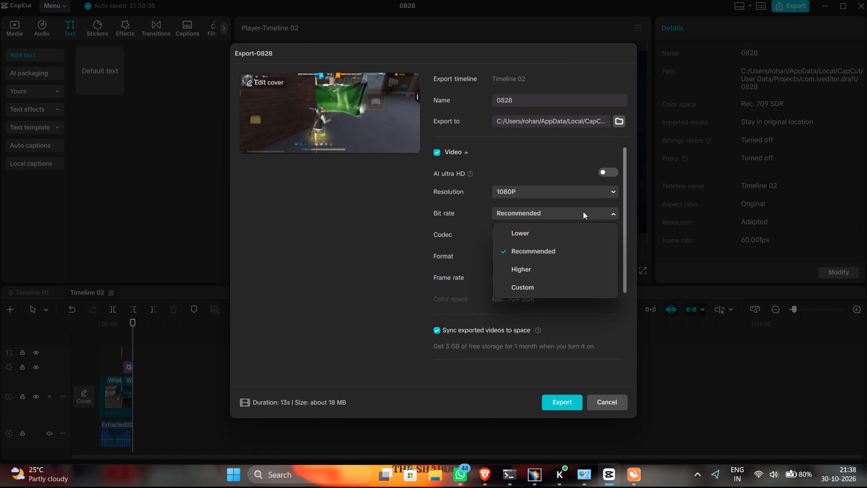
left_click(583, 211)
left_click(583, 211)
left_click(536, 270)
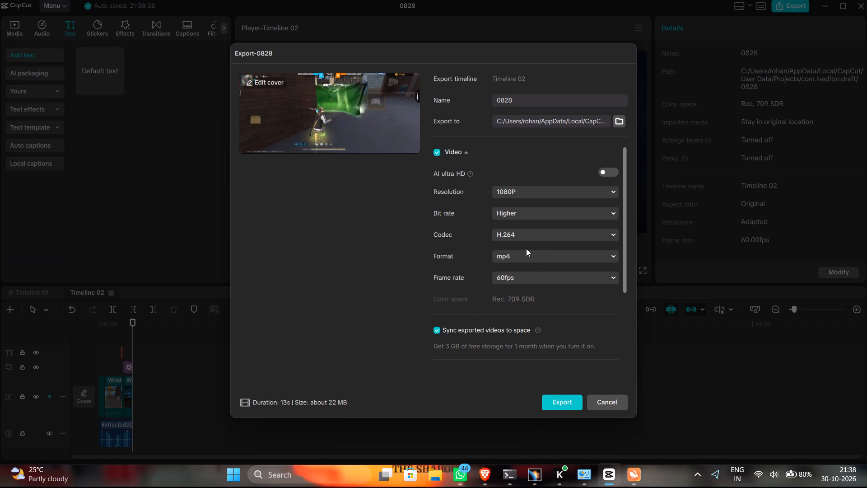
scroll(516, 267, "down", 1)
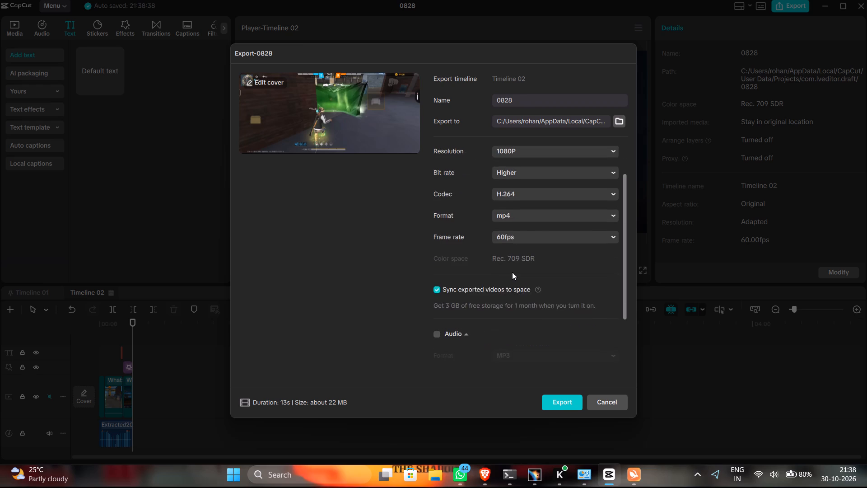
scroll(512, 272, "down", 3)
left_click(434, 262)
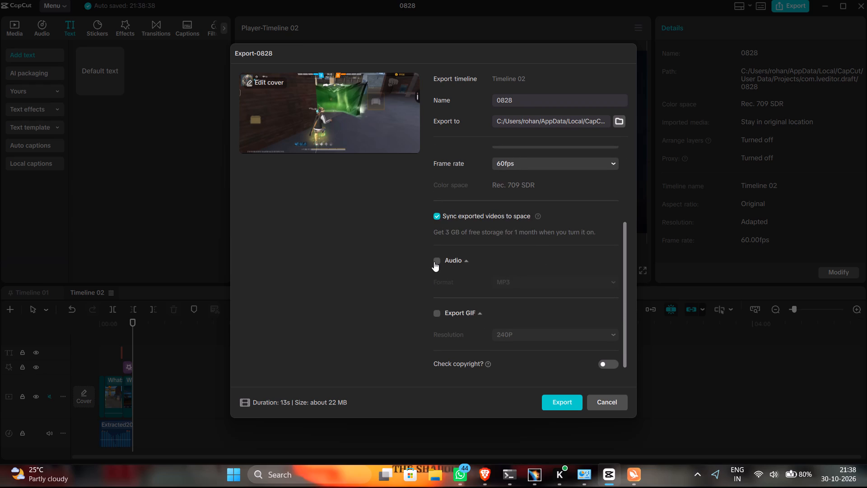
left_click(435, 263)
scroll(433, 256, "up", 3)
scroll(560, 220, "up", 5)
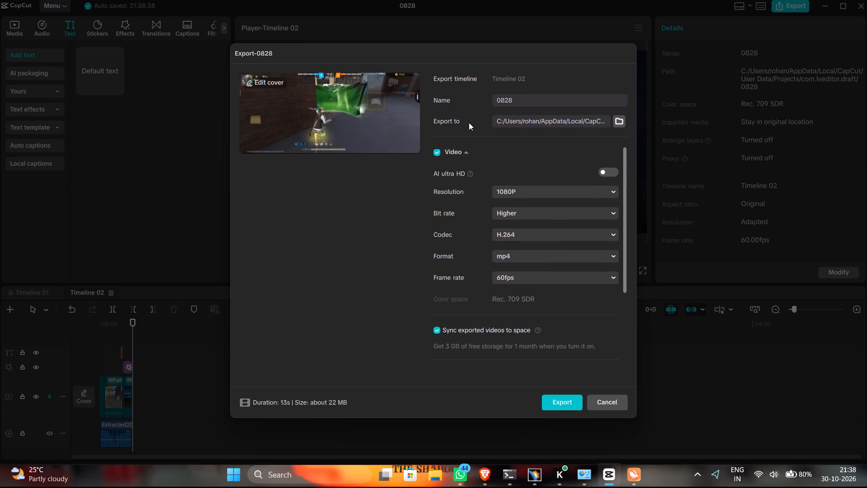
Export the video under the name x at 4K resolution.
double_click(522, 99)
key("x")
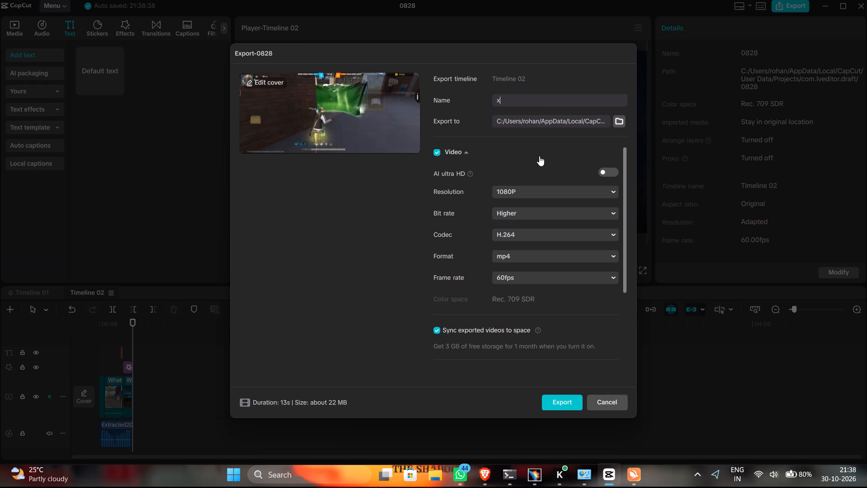
left_click(516, 190)
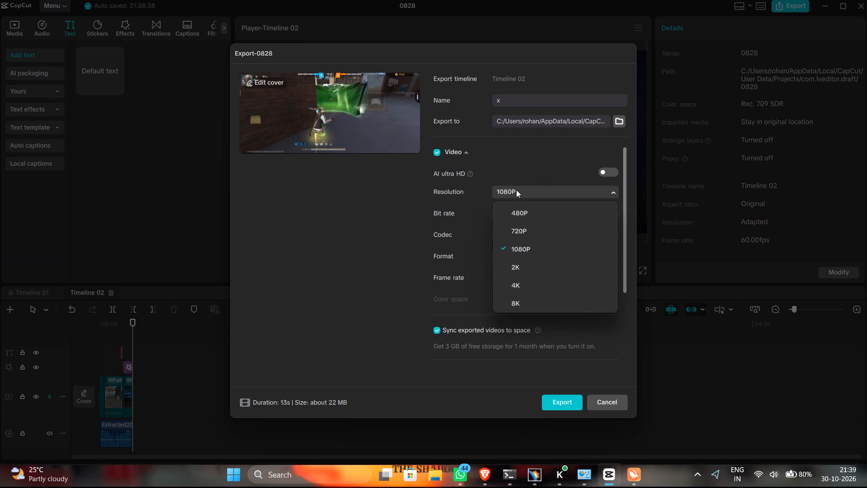
left_click(510, 289)
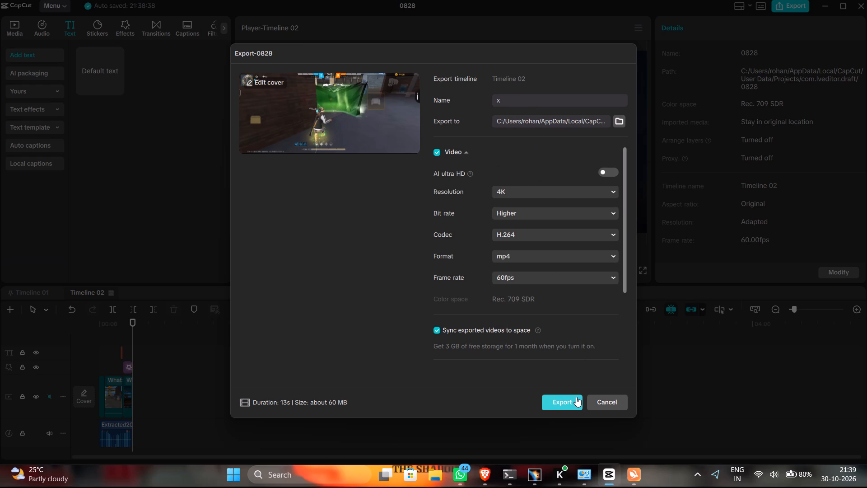
left_click(564, 397)
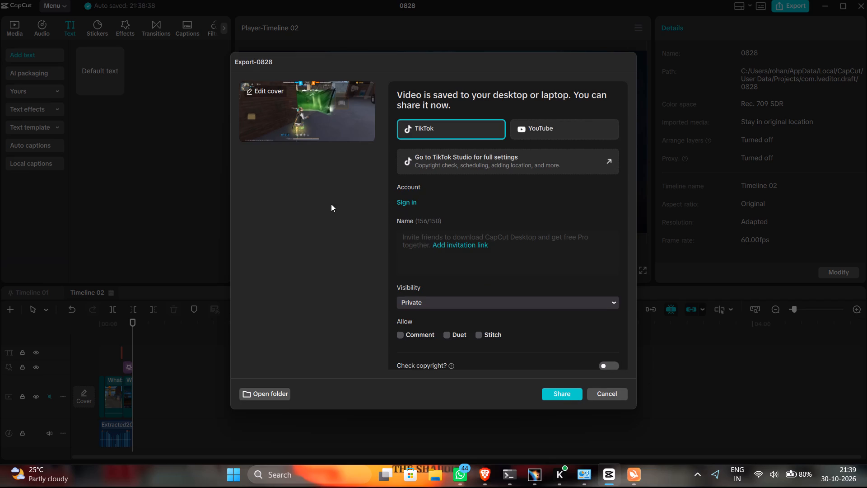
Play the exported video x from its folder in Media Player to check it, and return to CapCut and close the export window.
left_click(250, 399)
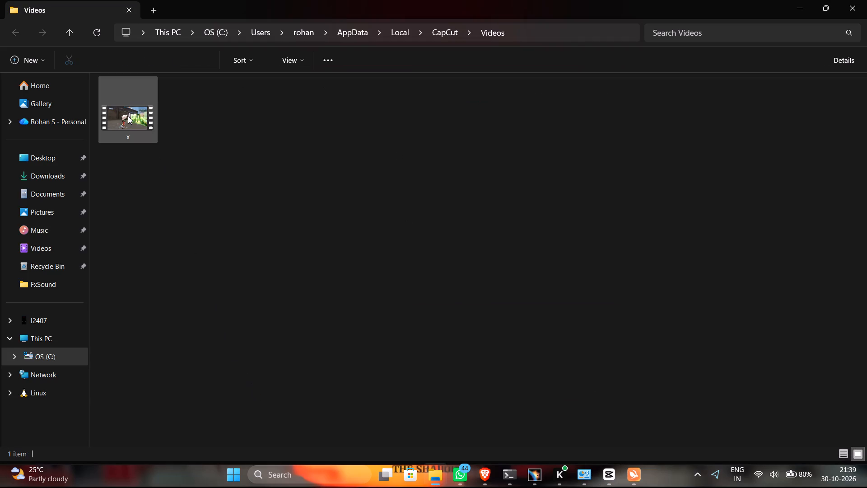
double_click(126, 114)
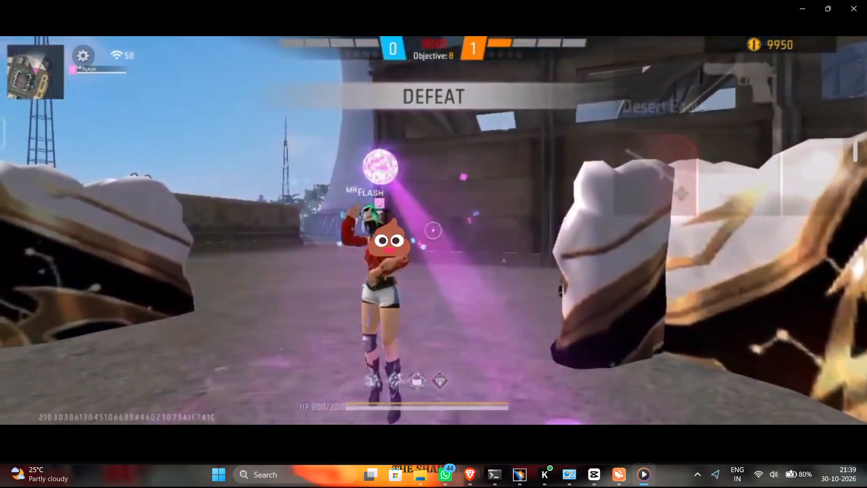
left_click(858, 0)
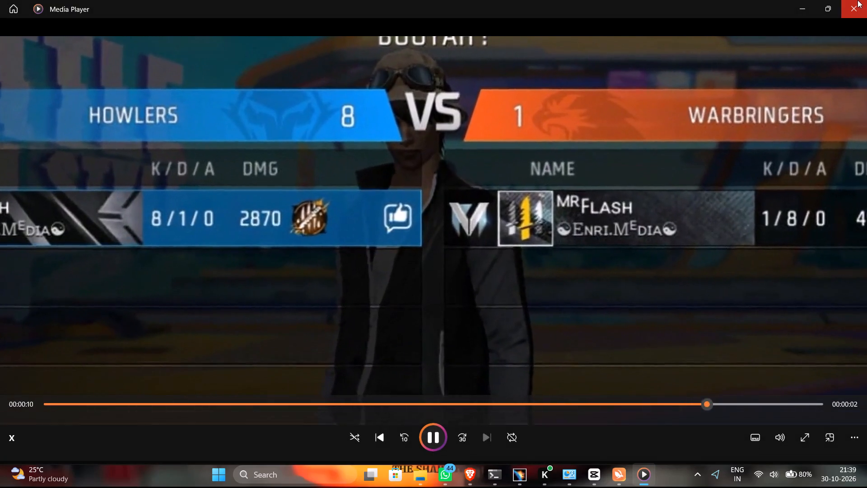
left_click(599, 469)
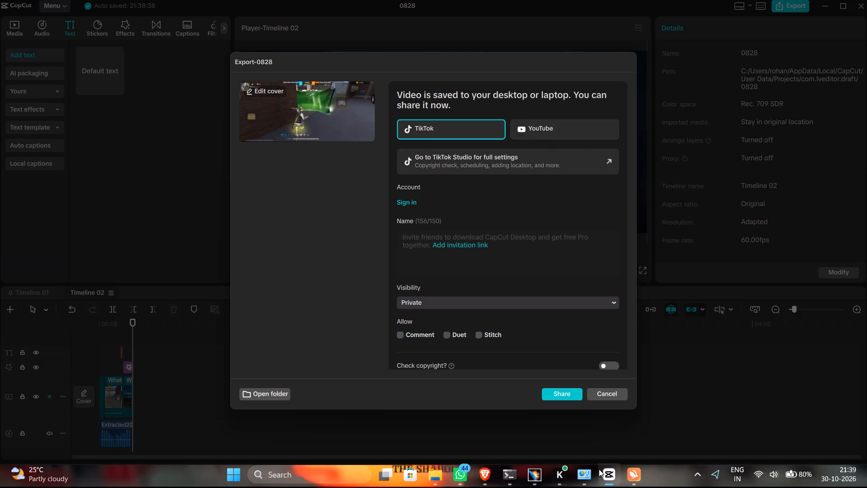
left_click(608, 392)
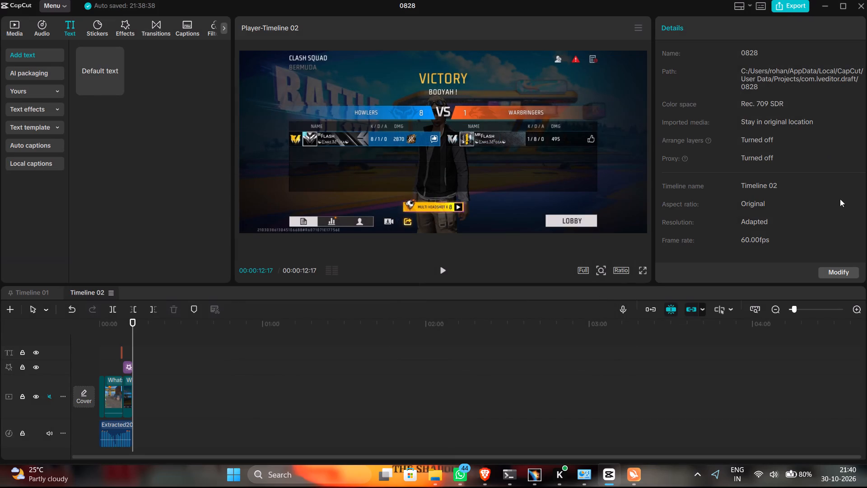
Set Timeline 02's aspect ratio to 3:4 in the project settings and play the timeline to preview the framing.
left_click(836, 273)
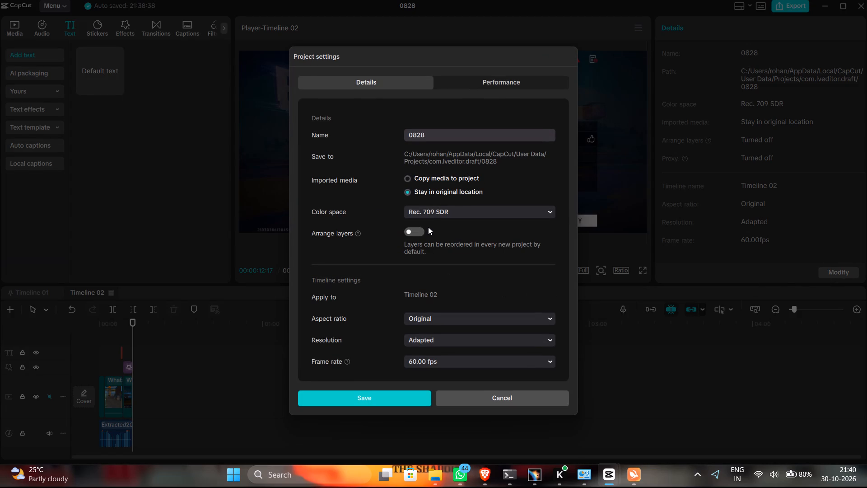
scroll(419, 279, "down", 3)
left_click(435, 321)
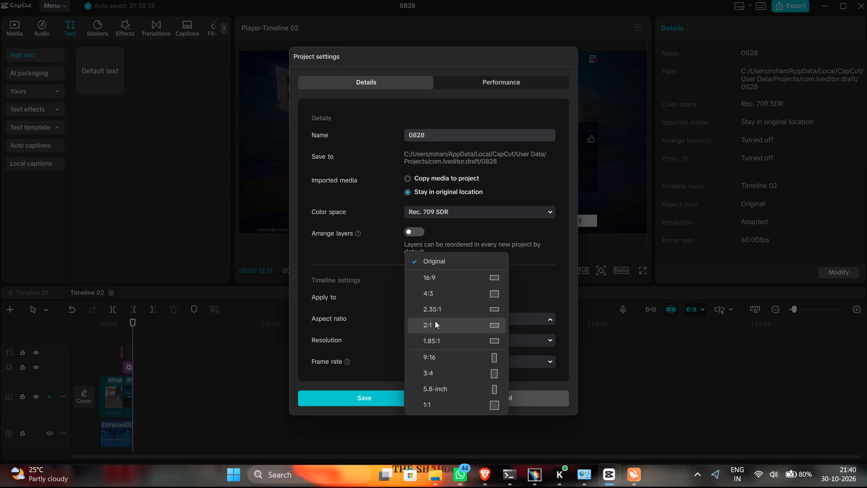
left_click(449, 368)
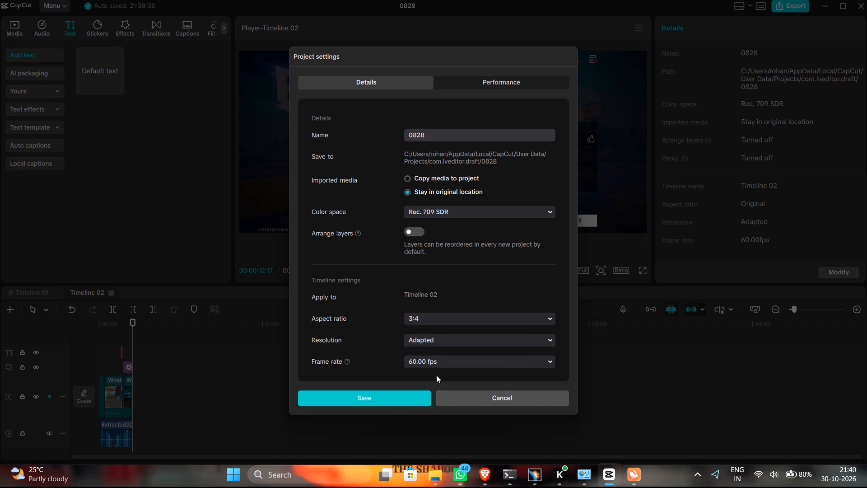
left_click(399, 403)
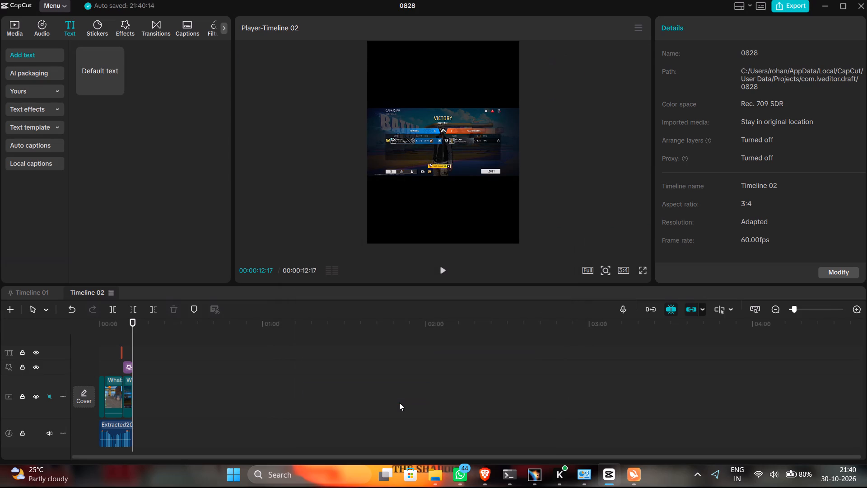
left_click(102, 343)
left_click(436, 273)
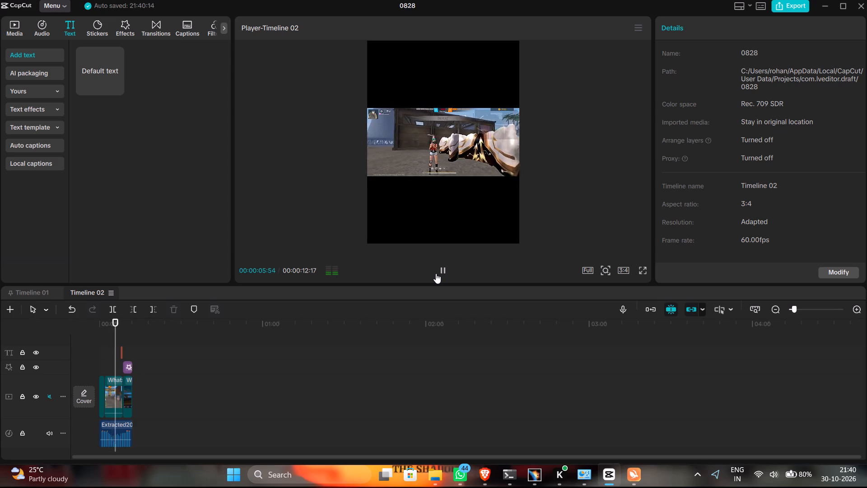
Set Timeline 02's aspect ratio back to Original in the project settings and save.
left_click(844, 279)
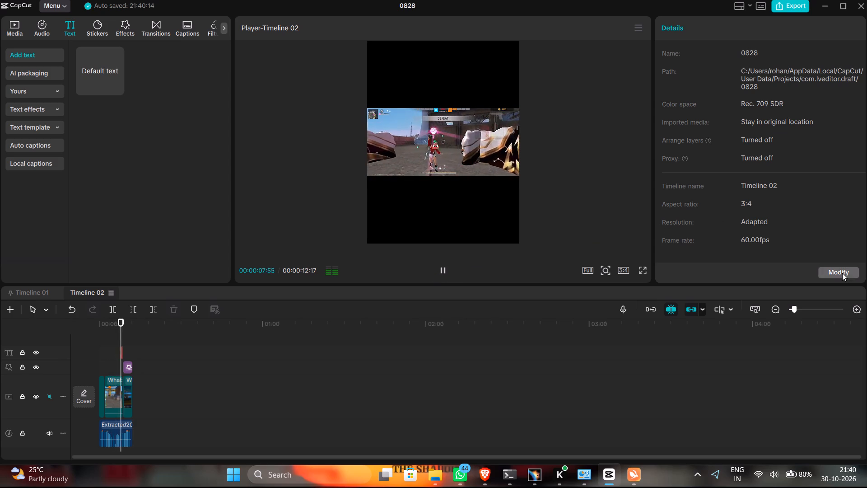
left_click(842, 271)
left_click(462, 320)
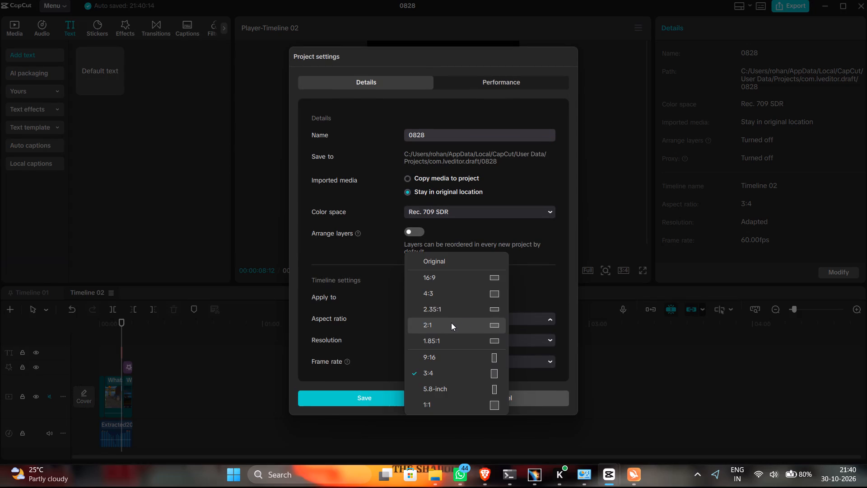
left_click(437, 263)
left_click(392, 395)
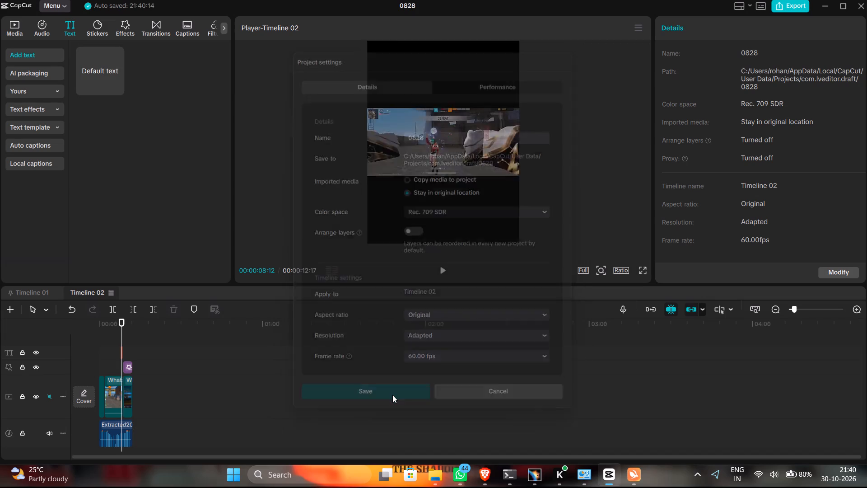
Switch to the Videos folder in File Explorer.
key("alt+Tab")
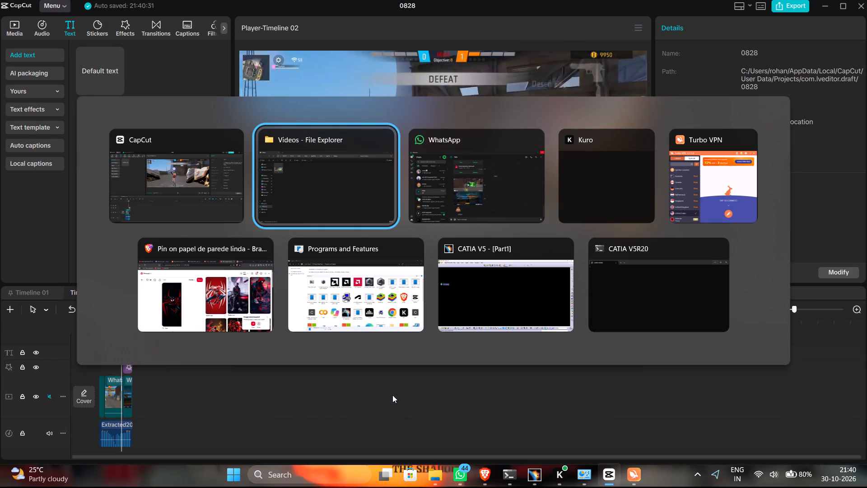
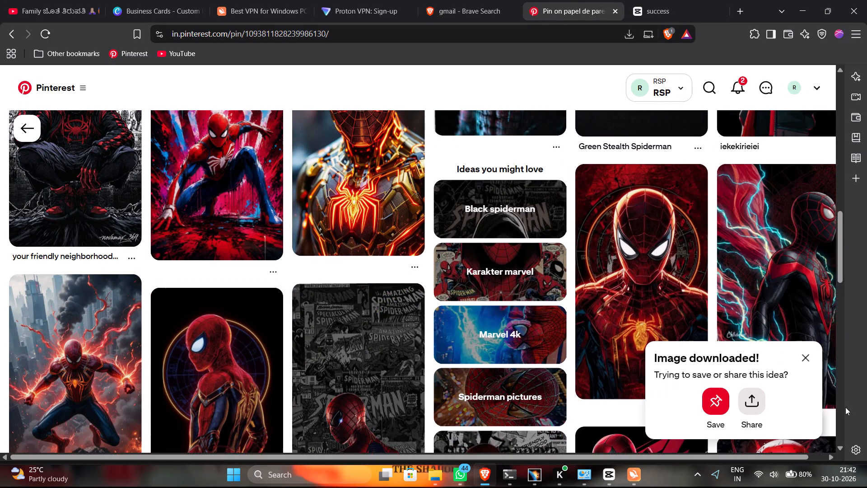
Close the "Image downloaded!" pop-up on the Pinterest page in Brave.
left_click(808, 366)
left_click(829, 371)
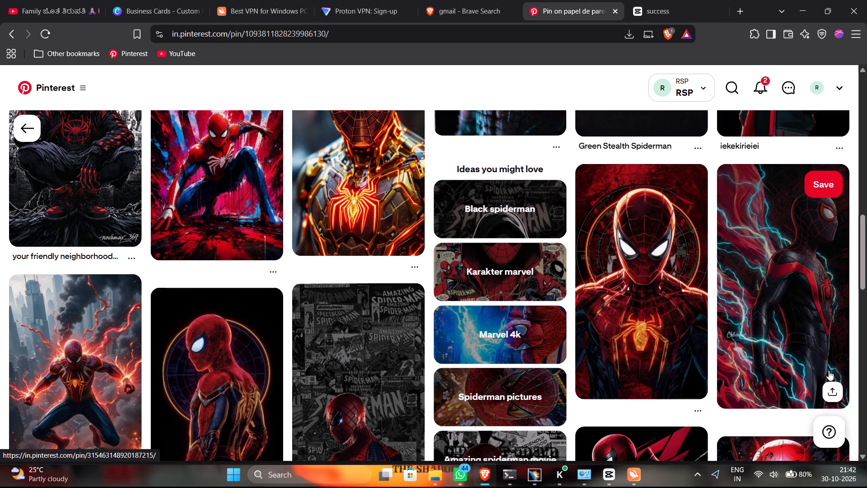
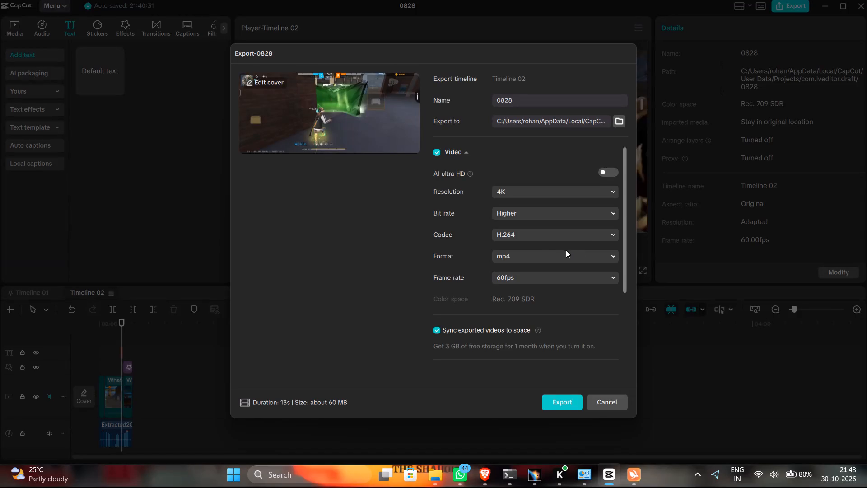
Set the export resolution of Timeline 02 to 1080P.
left_click(518, 193)
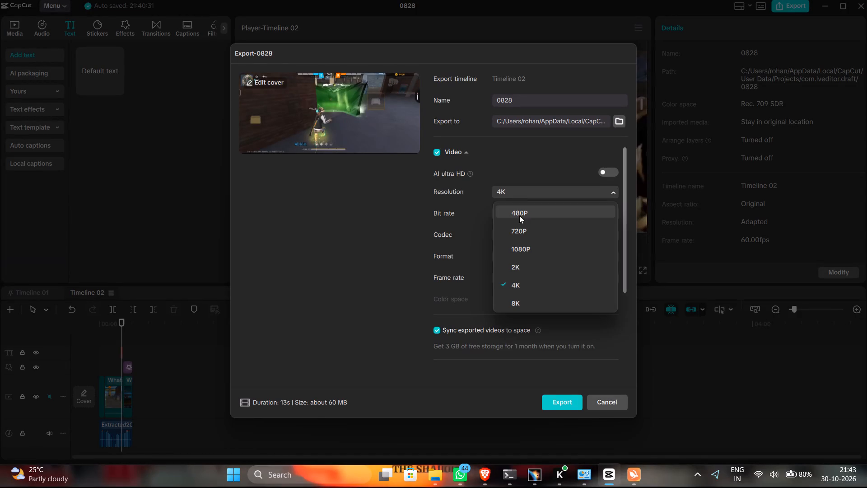
left_click(523, 261)
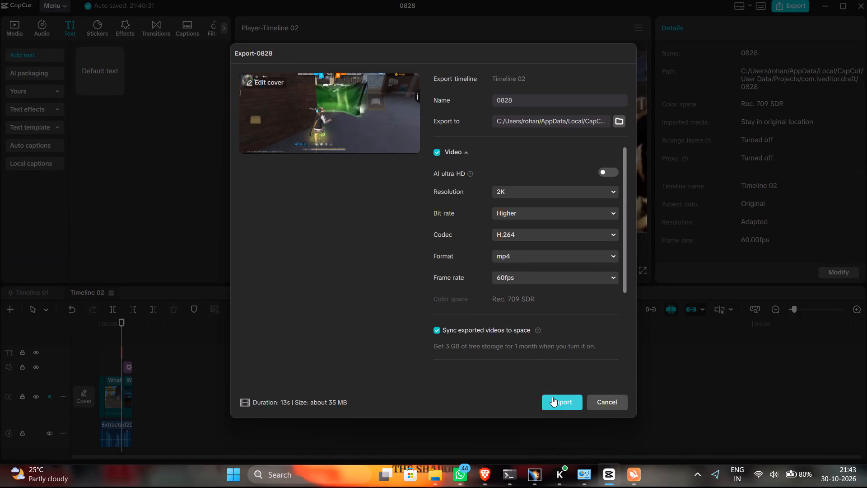
left_click(547, 197)
left_click(541, 251)
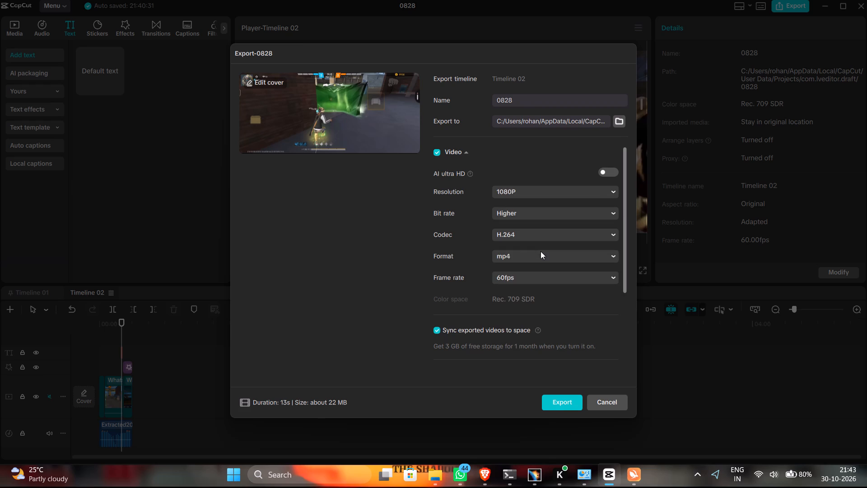
Export Timeline 02 as 0828 in 1080P, higher bit rate, H.264 mp4 at 60fps.
left_click(555, 404)
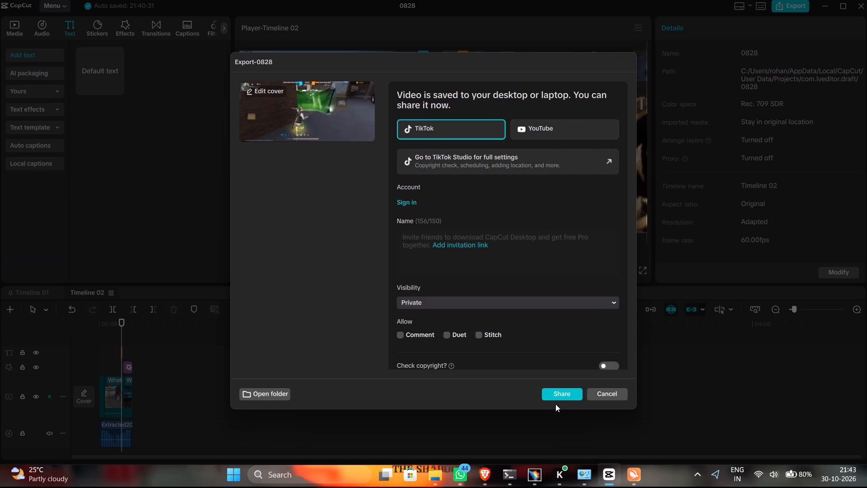
Open the exported video's folder and carry the 0828 file over to another open application window.
left_click(252, 397)
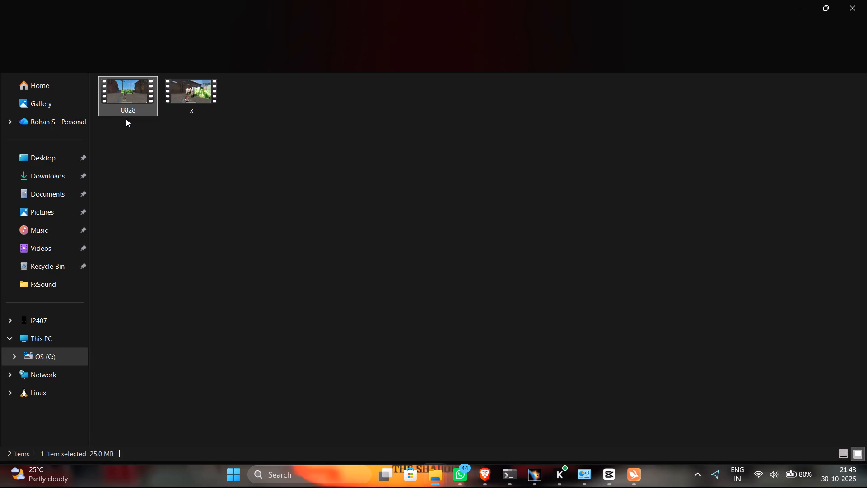
left_click(127, 89)
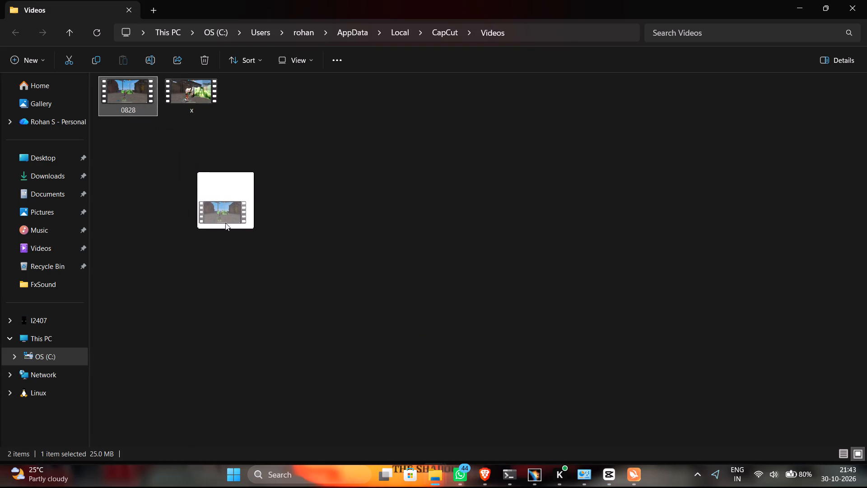
key("alt+Tab")
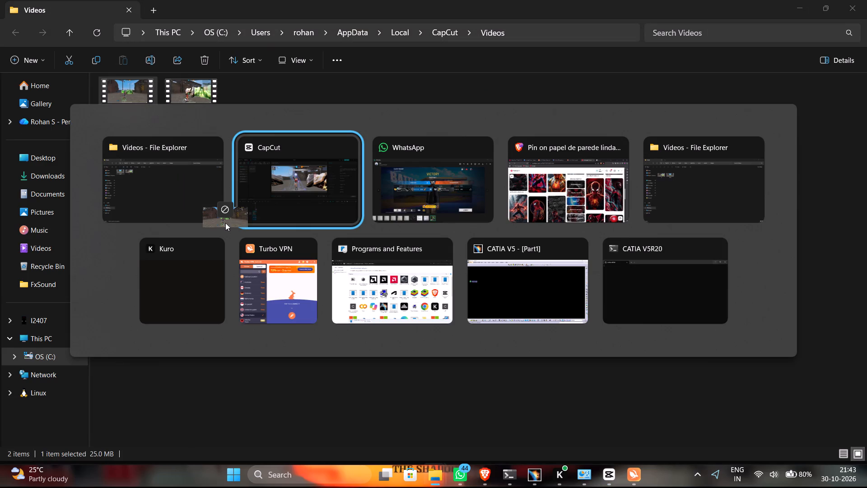
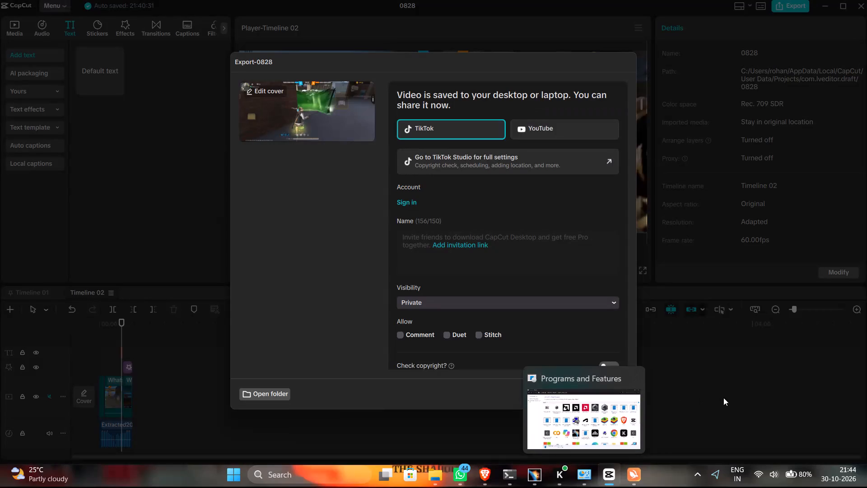
Close the 0828 export window without sharing the video.
left_click(603, 398)
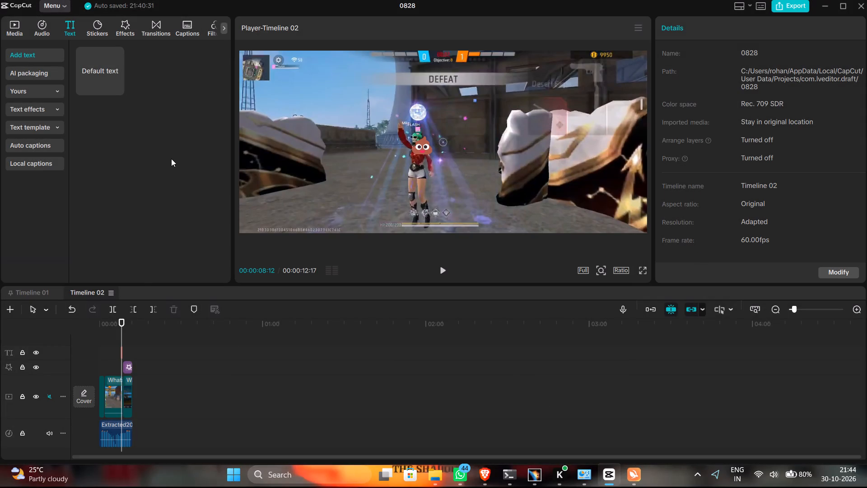
Switch to Timeline 01 for a look and return to Timeline 02.
left_click(37, 292)
left_click(73, 291)
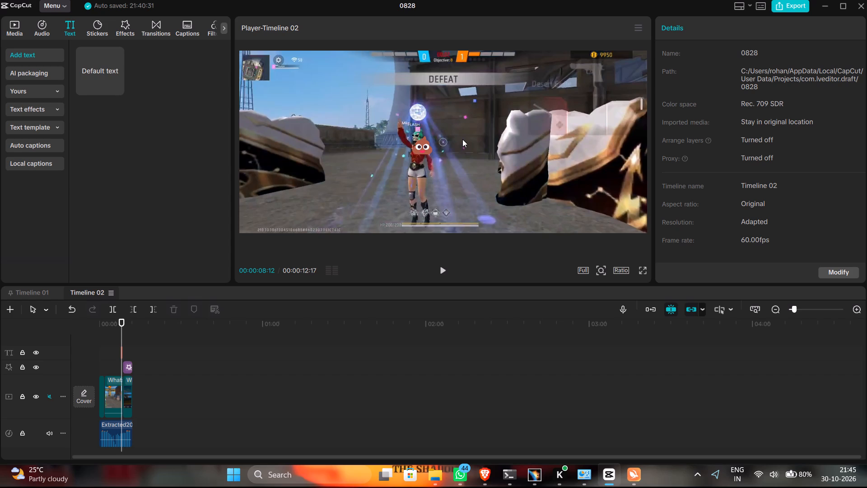
Play Timeline 02 from the poop emoji moment to its end and return the playhead to the start.
left_click(440, 174)
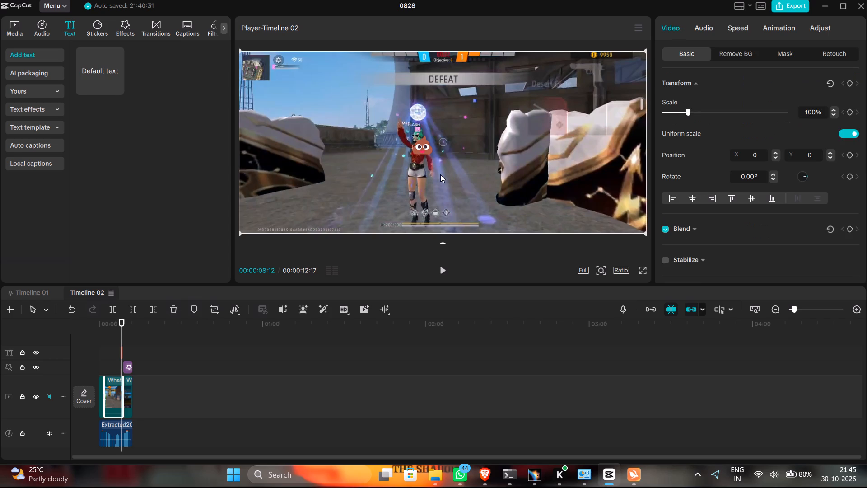
left_click(439, 270)
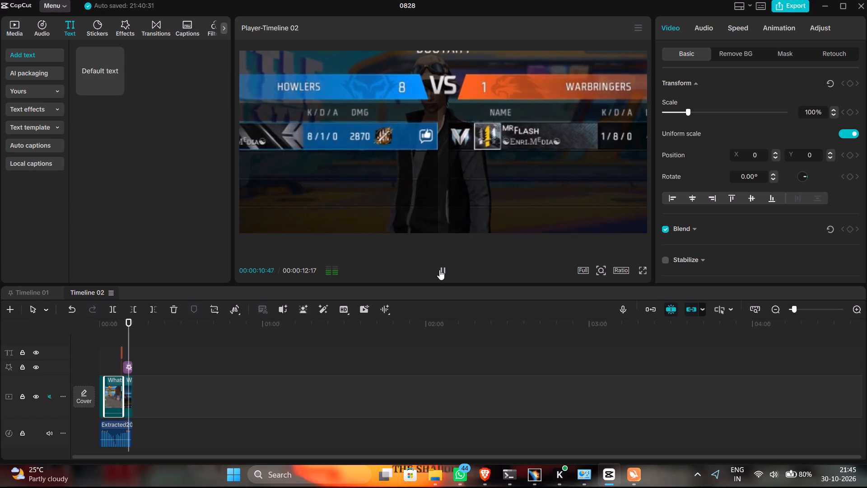
left_click(439, 270)
left_click(439, 270)
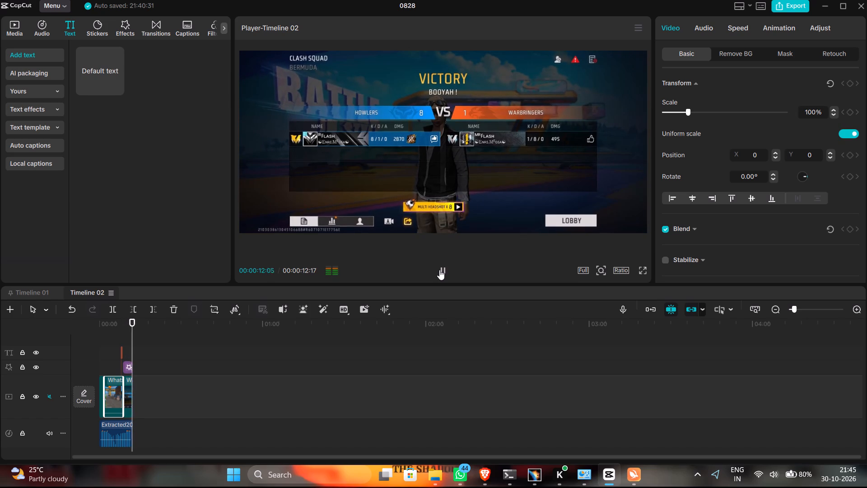
left_click(101, 334)
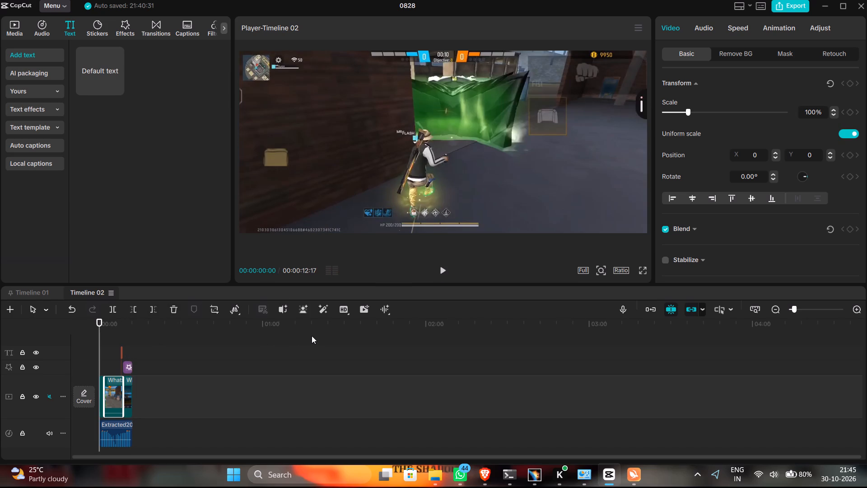
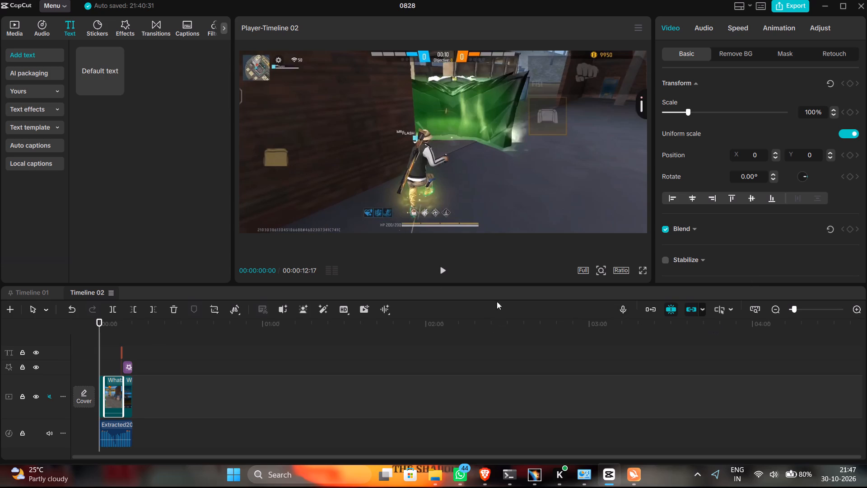
Play Timeline 02 from start to finish to review the complete montage.
left_click(442, 267)
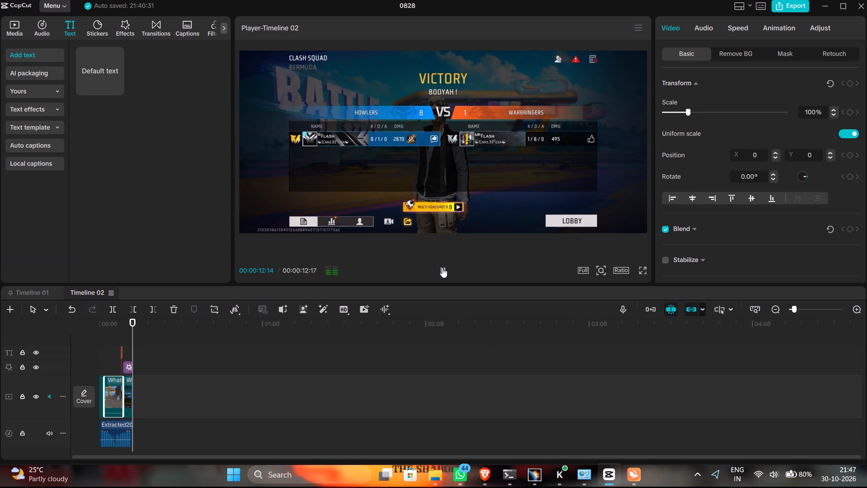
left_click(137, 111)
Close the 0828 project's editing window.
left_click(862, 6)
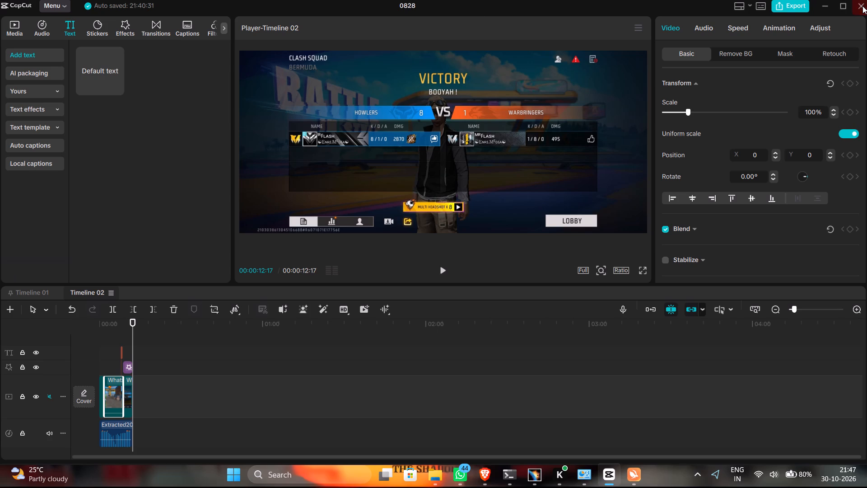
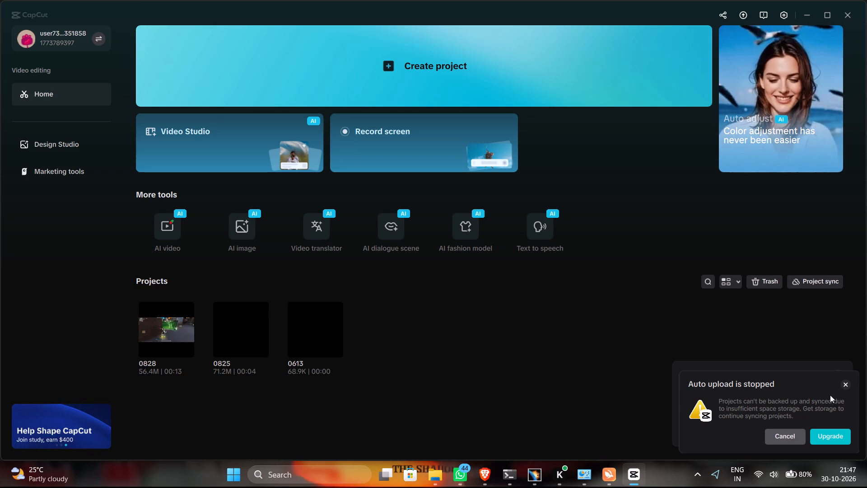
Dismiss the auto upload and software update notifications on the home screen.
left_click(846, 384)
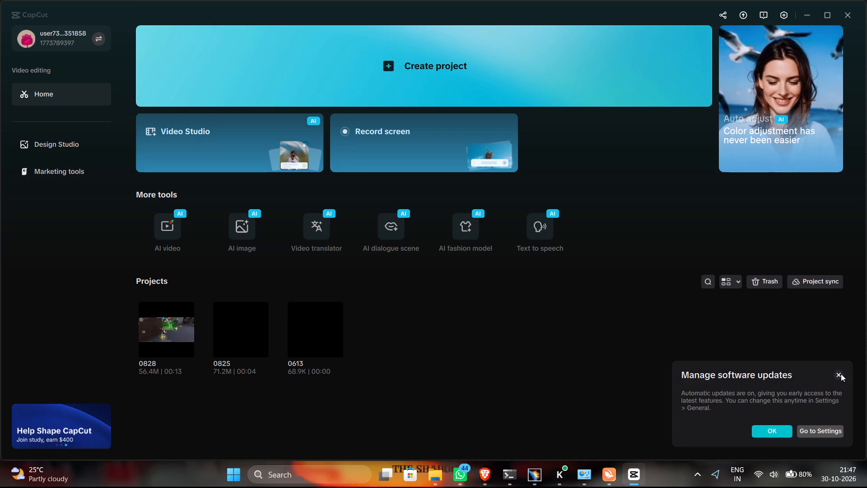
left_click(841, 374)
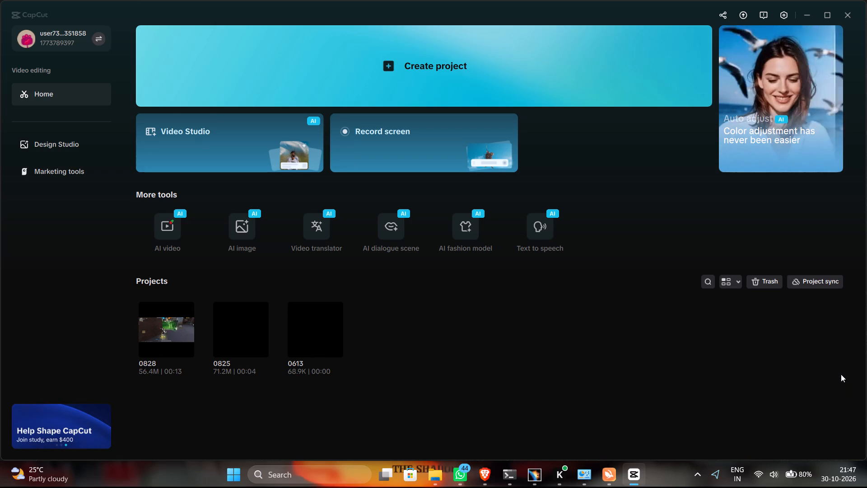
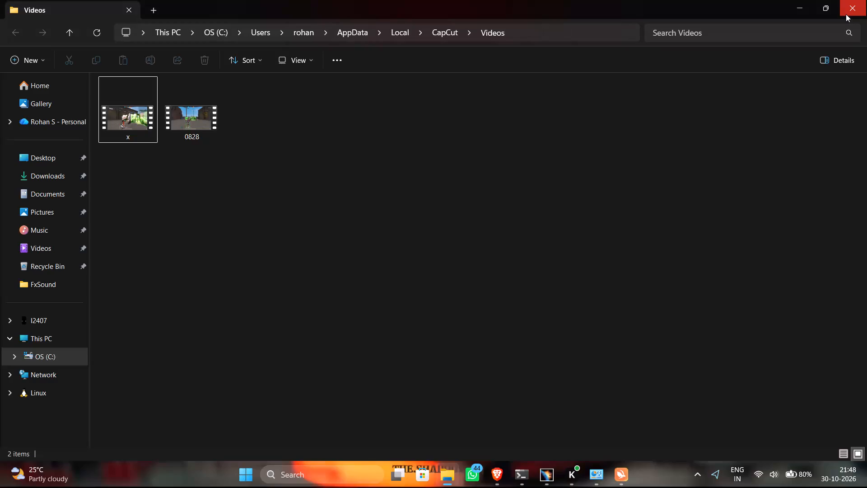
Permanently delete the exported videos x and 0828 from the CapCut Videos folder.
left_click_drag(382, 145, 107, 127)
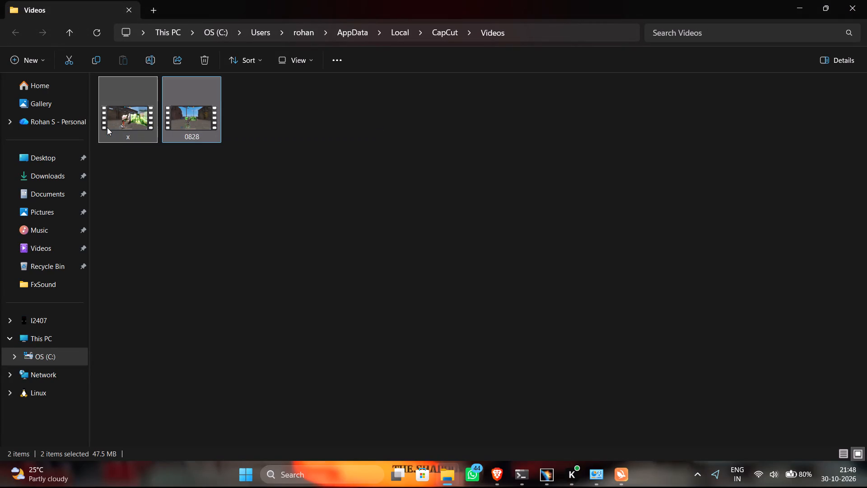
key("shift+Delete")
key("Return")
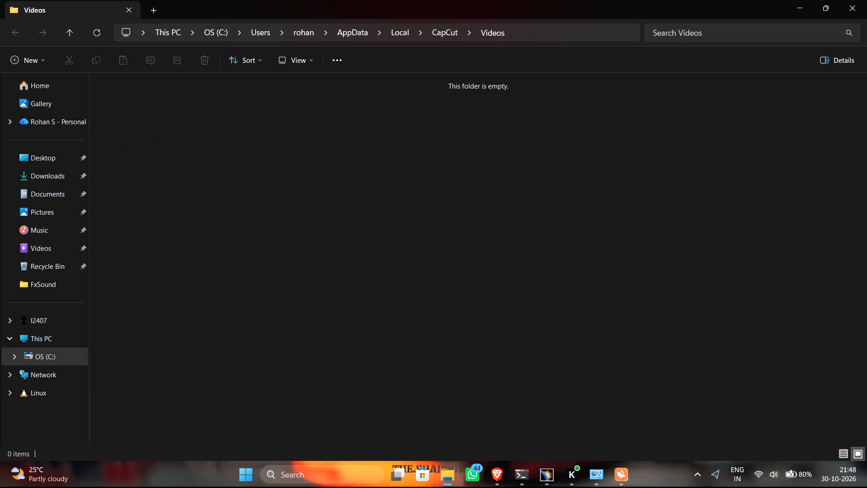